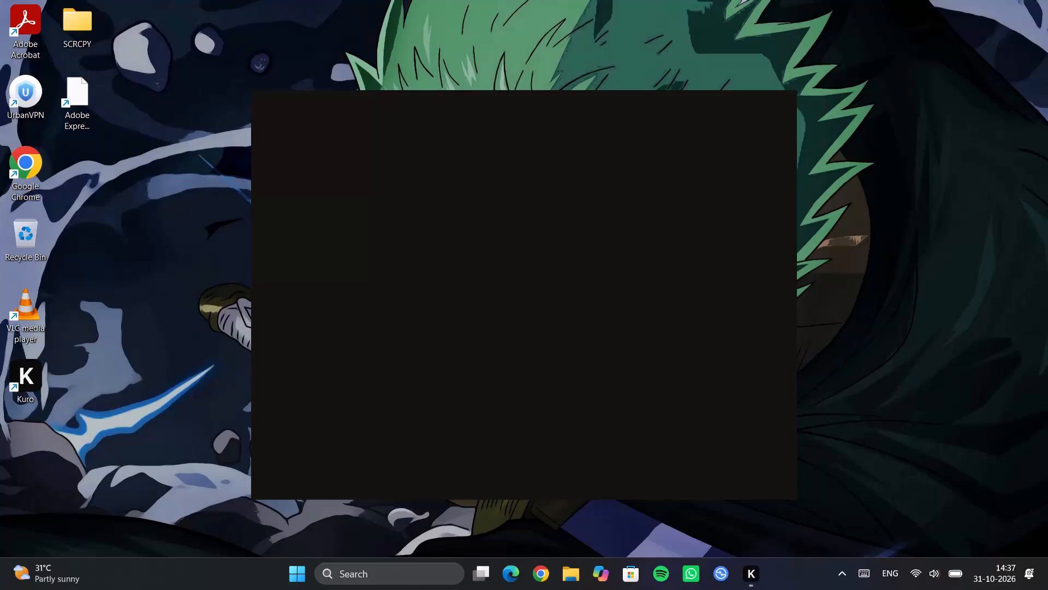
Open the Google home page from the new tab's site shortcuts.
click(417, 319)
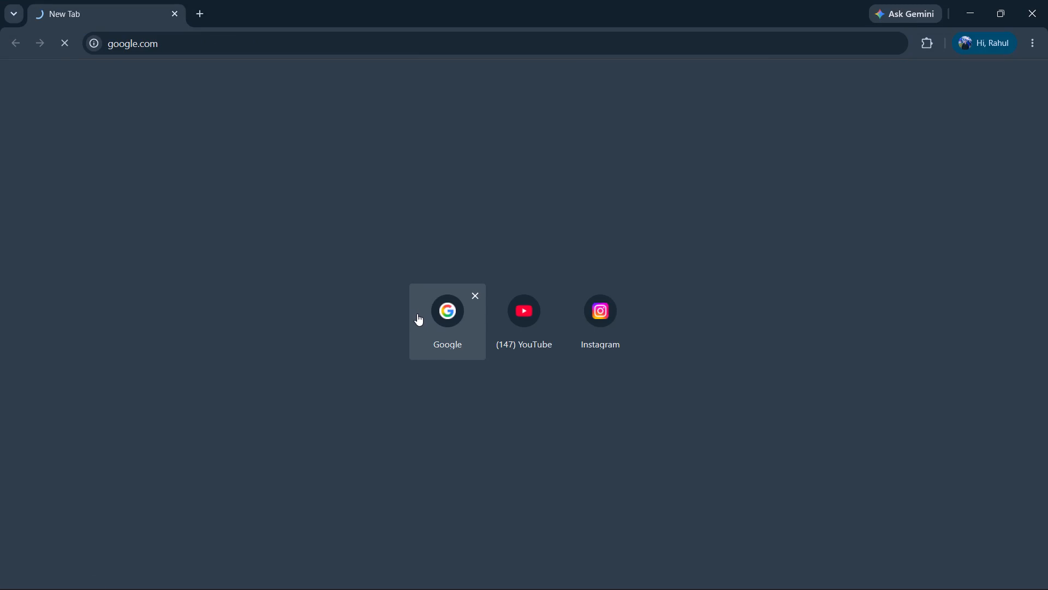
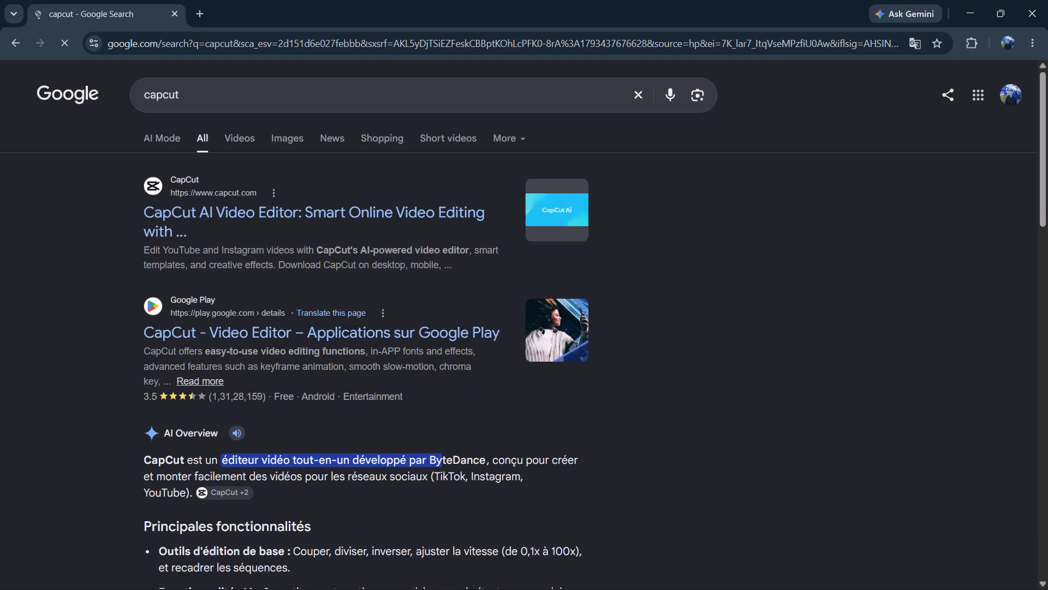
Refine the Google search to "capcut pc" and run it.
click(208, 105)
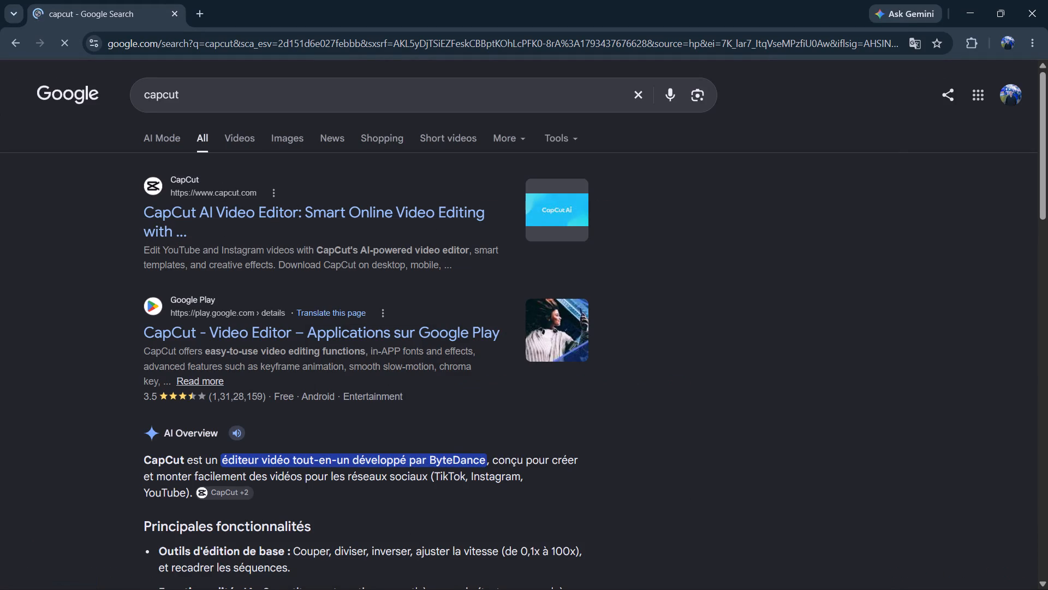
key(space)
text(p)
key(c)
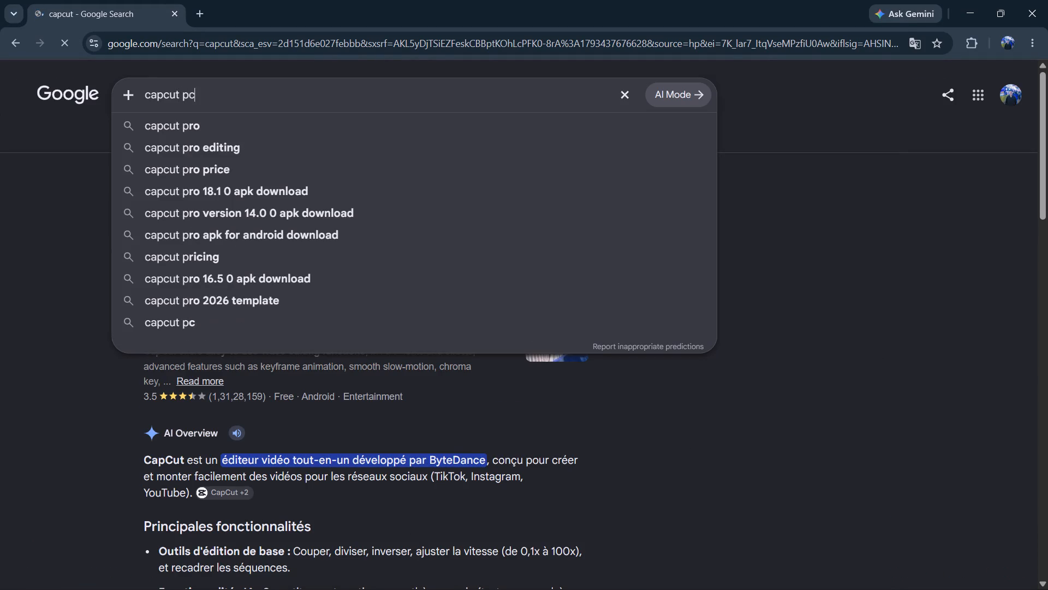
key(Return)
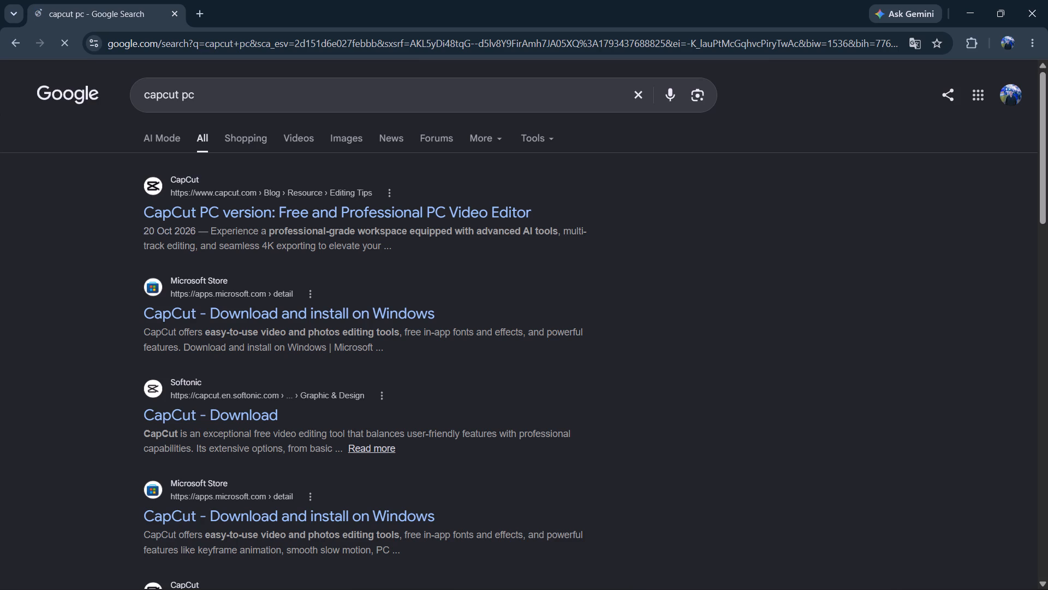
Open CapCut's own PC version page from the search results and download the desktop installer.
click(273, 219)
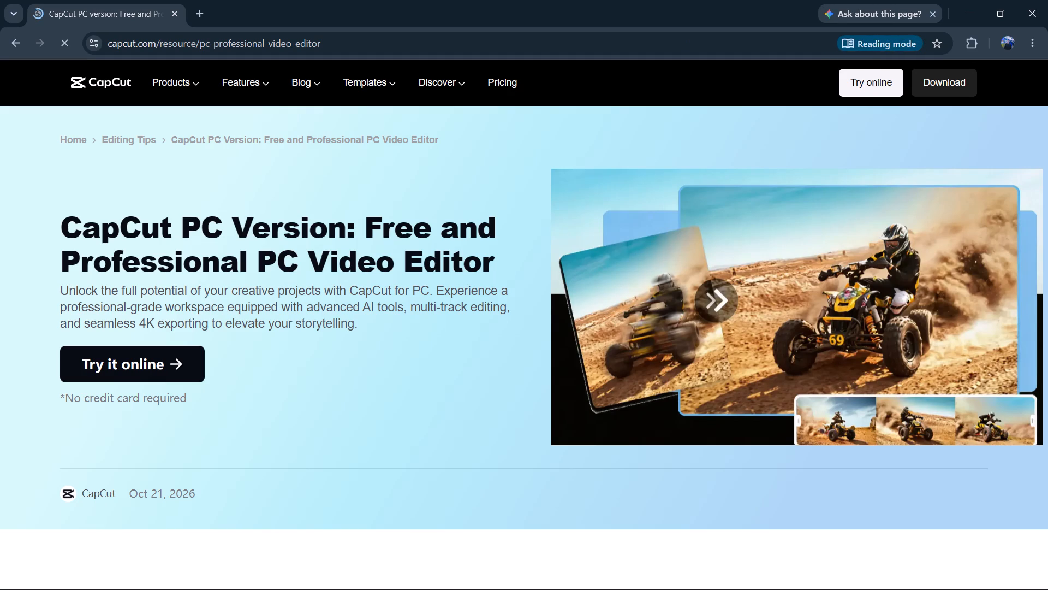
click(945, 76)
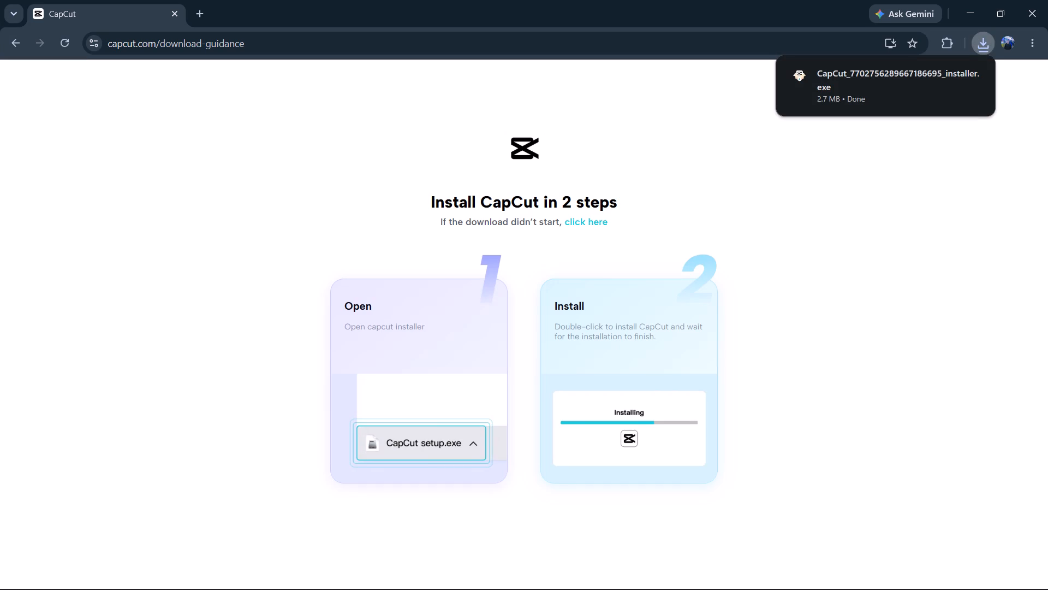
Launch the downloaded CapCut installer.
click(891, 91)
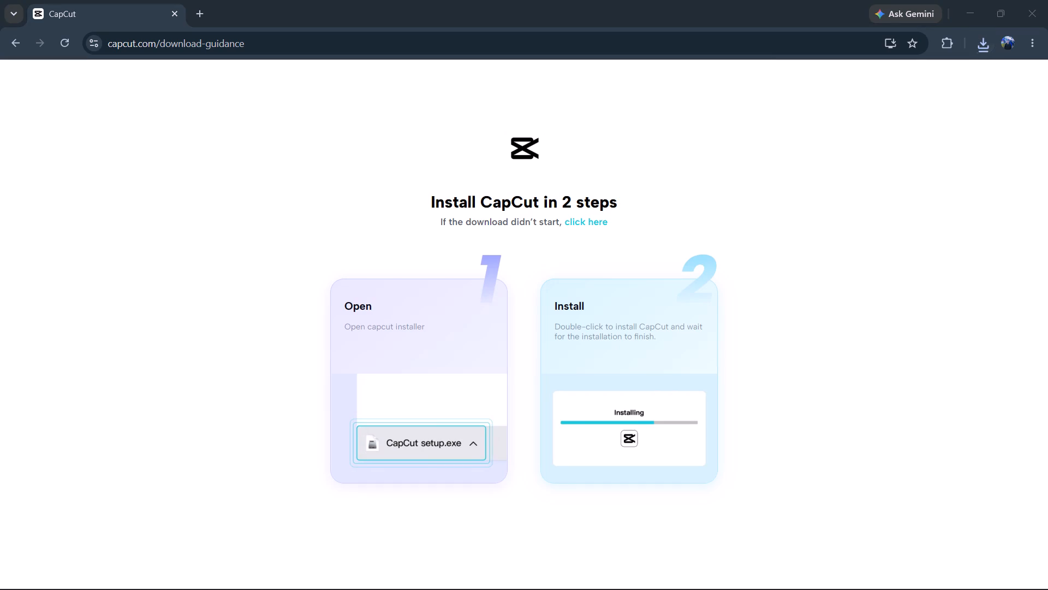
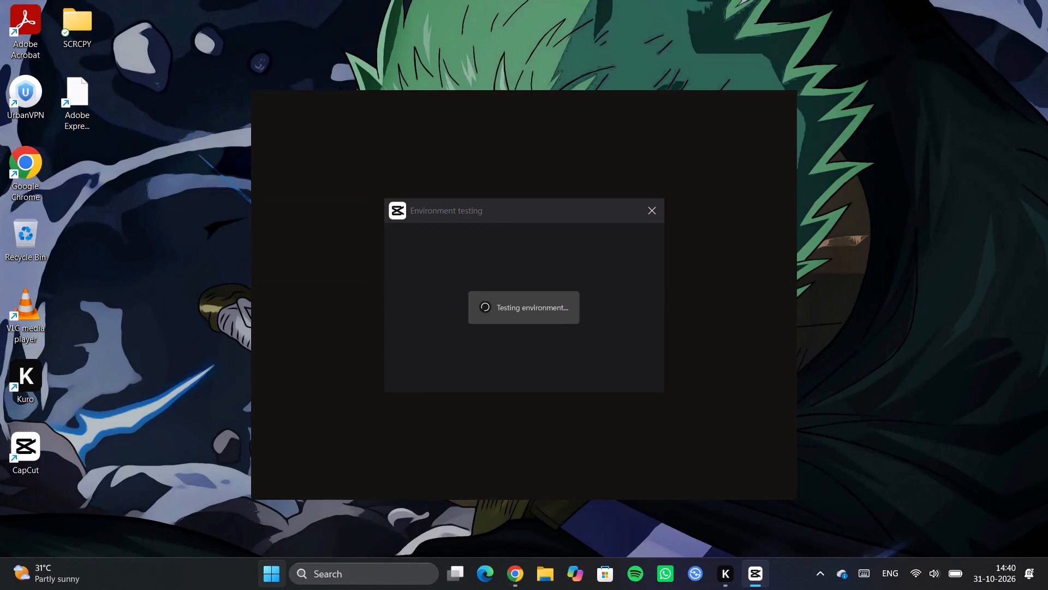
Open the Windows Start menu to view the pinned and recently added apps.
click(267, 584)
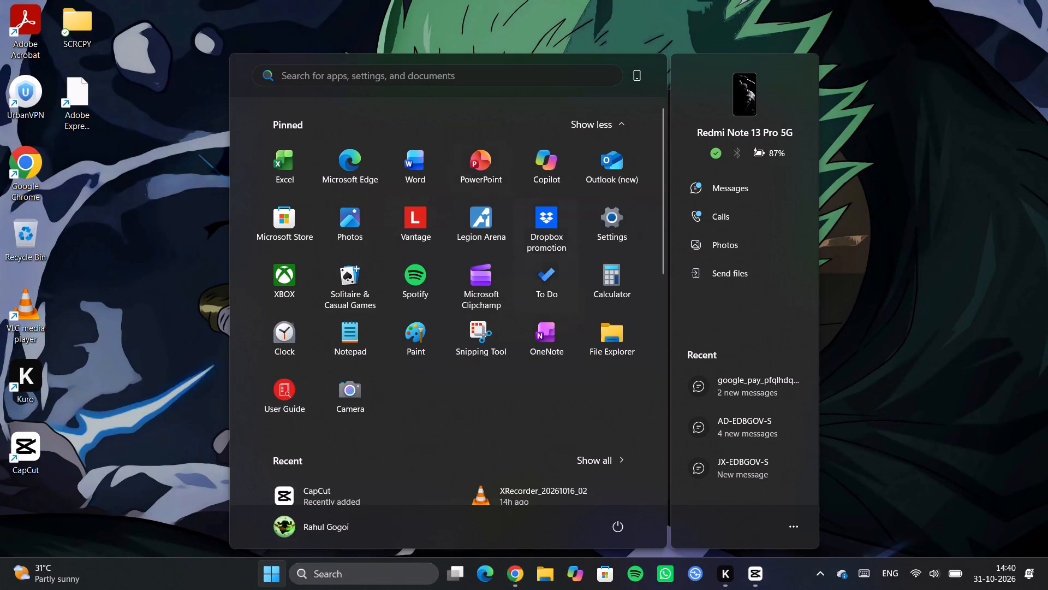
Open Quick Share.
click(688, 586)
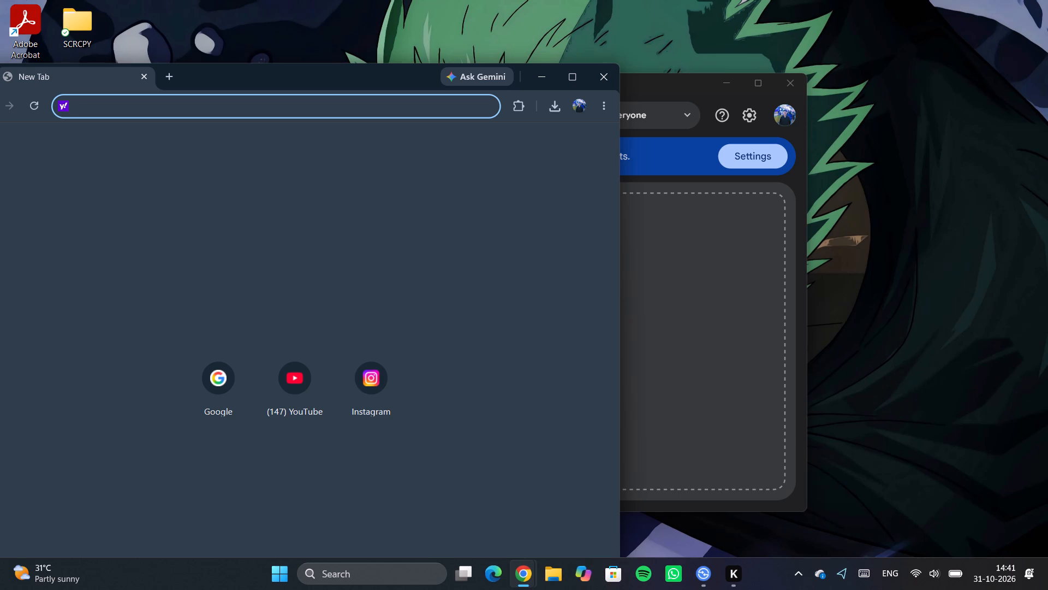
Close the Chrome window showing the empty new tab.
click(599, 76)
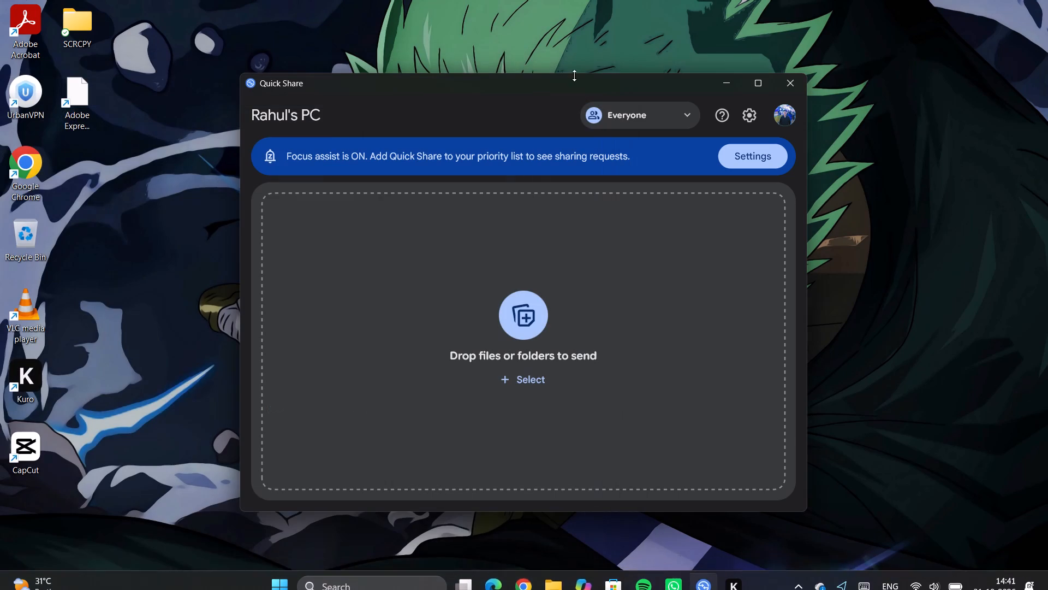
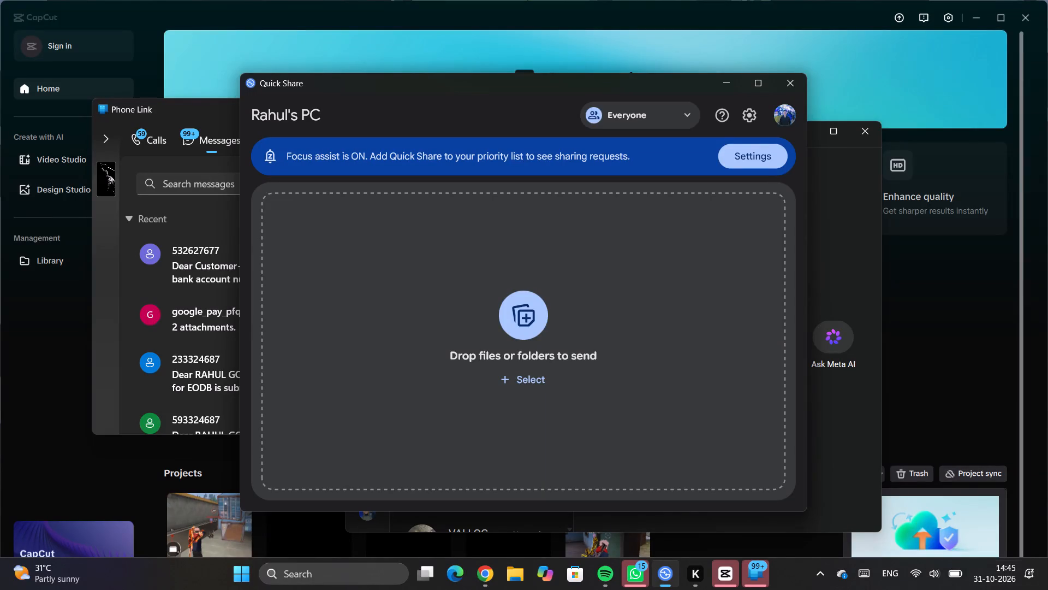
Turn off Do not disturb in the Windows notification center.
click(1026, 573)
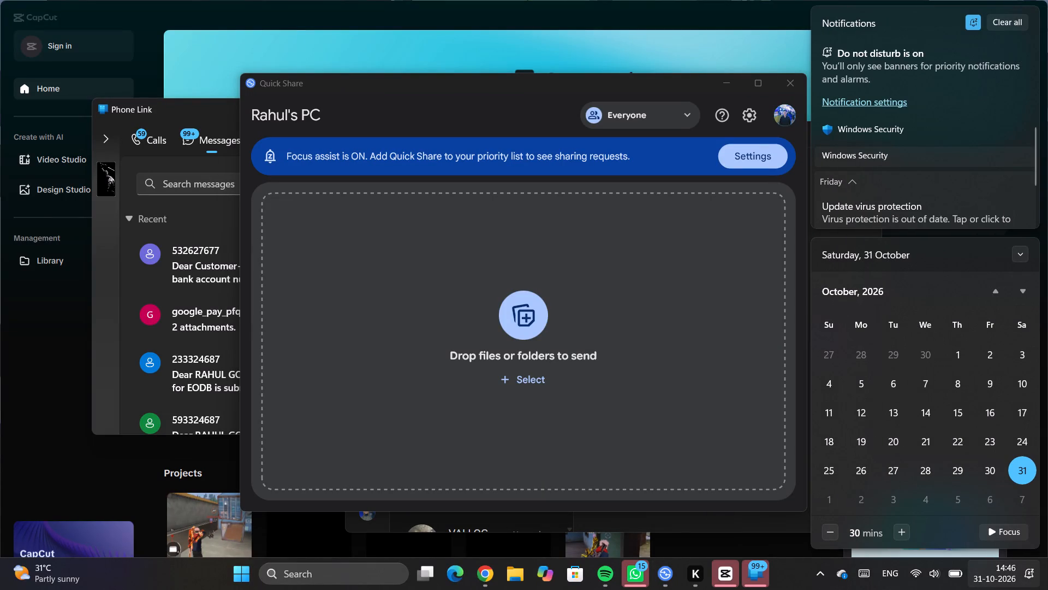
click(972, 26)
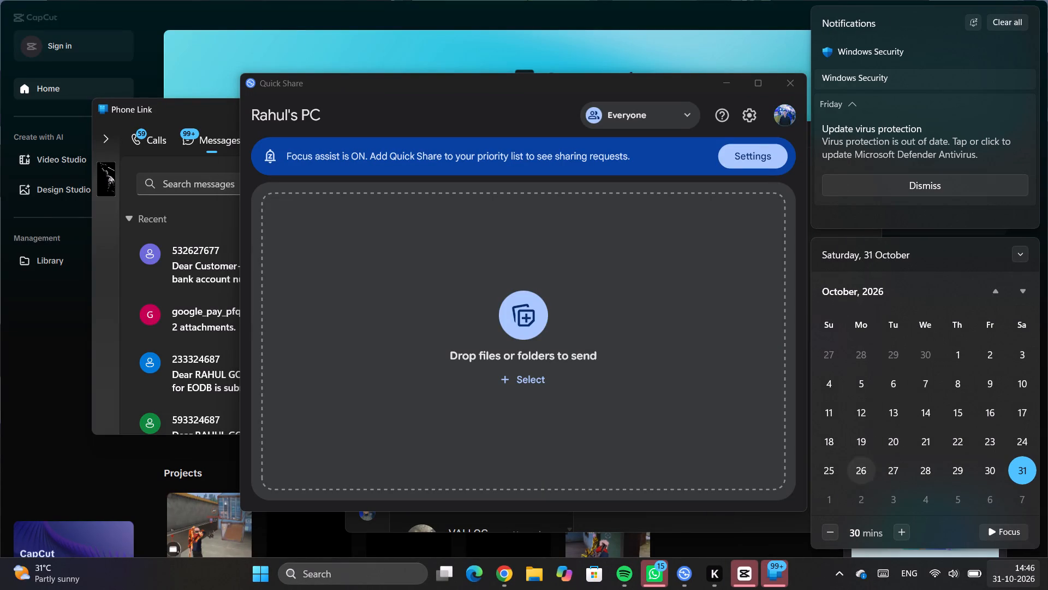
Check the Windows quick settings and return to the CapCut window.
click(950, 581)
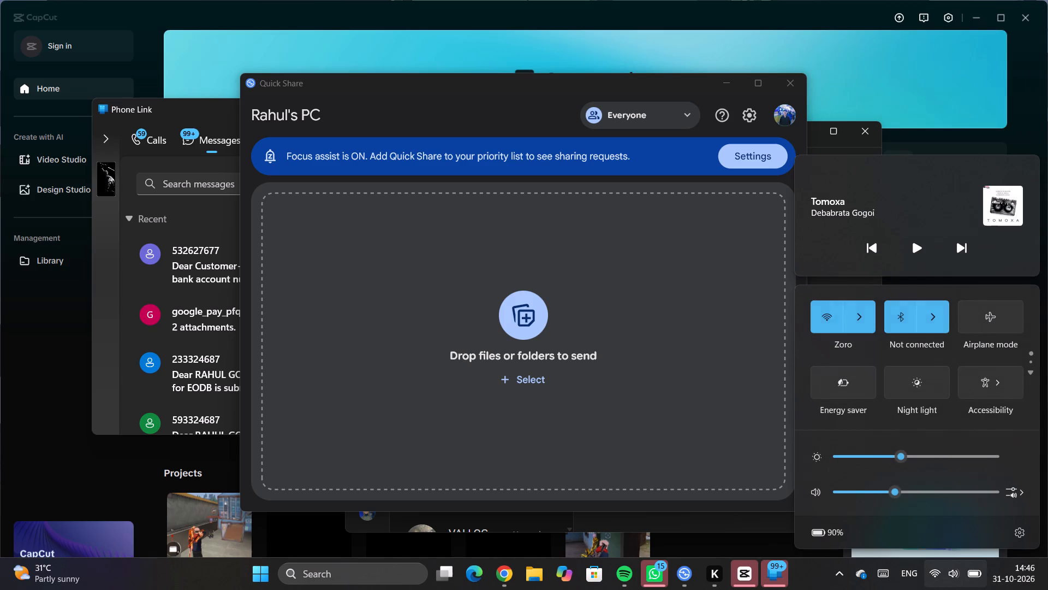
click(1047, 78)
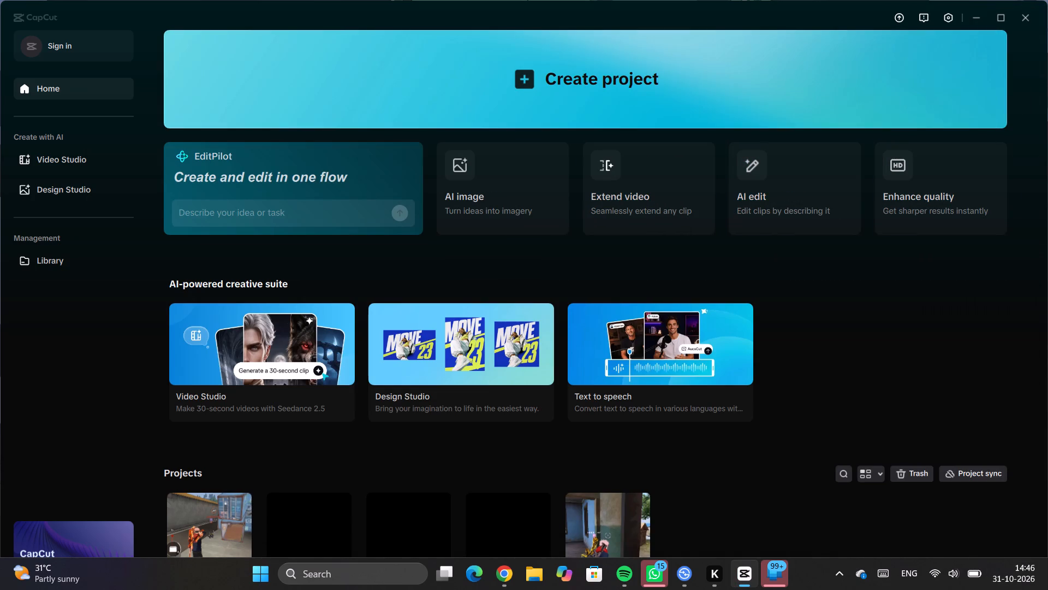
Clear the desktop by minimizing the CapCut window and closing the WhatsApp window behind Quick Share.
click(979, 9)
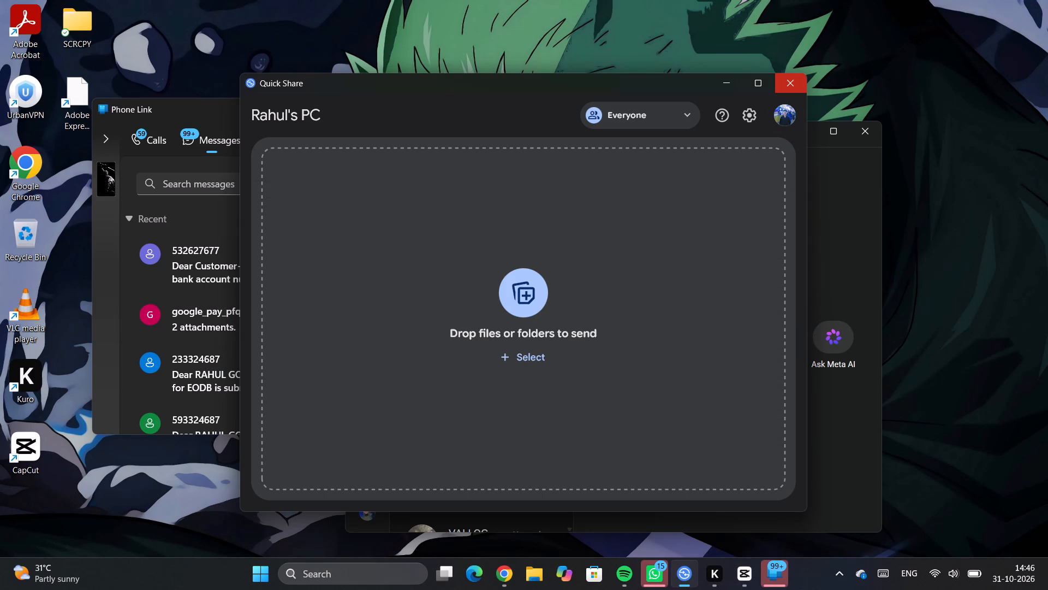
click(867, 126)
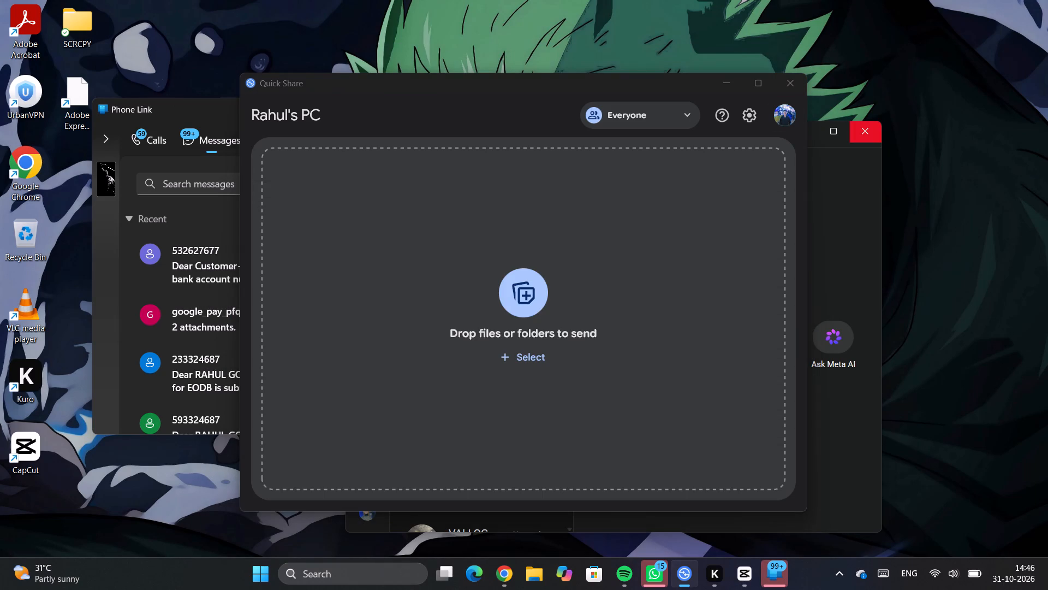
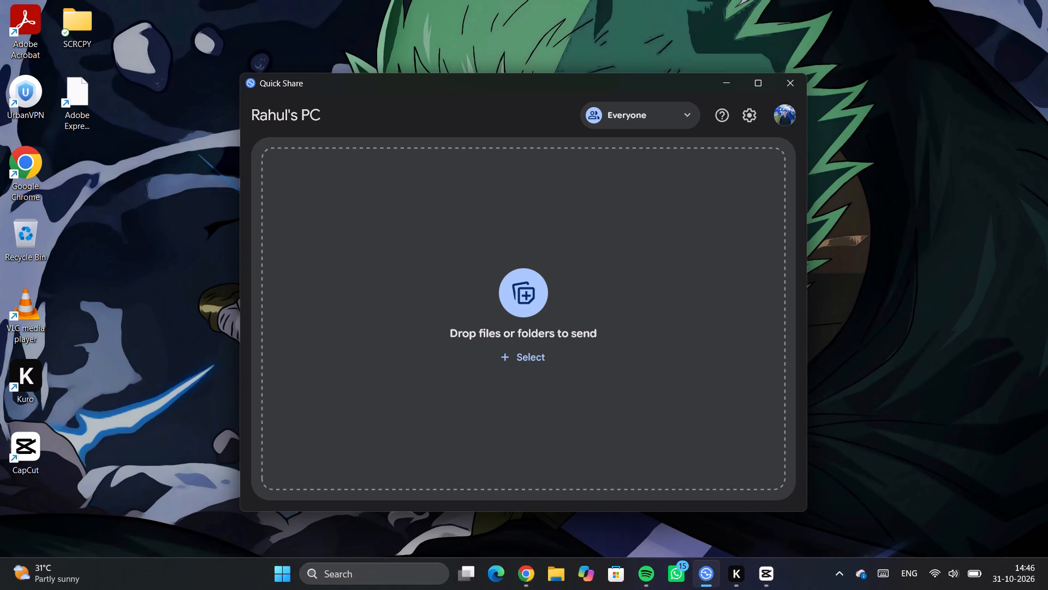
Choose Everyone as the device visibility in Quick Share.
click(682, 117)
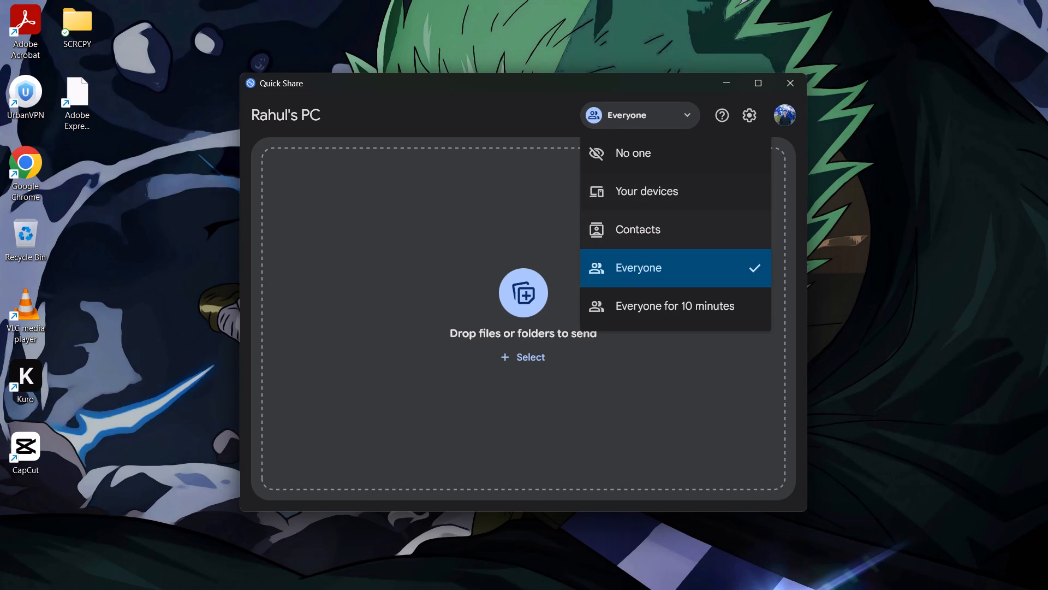
click(640, 264)
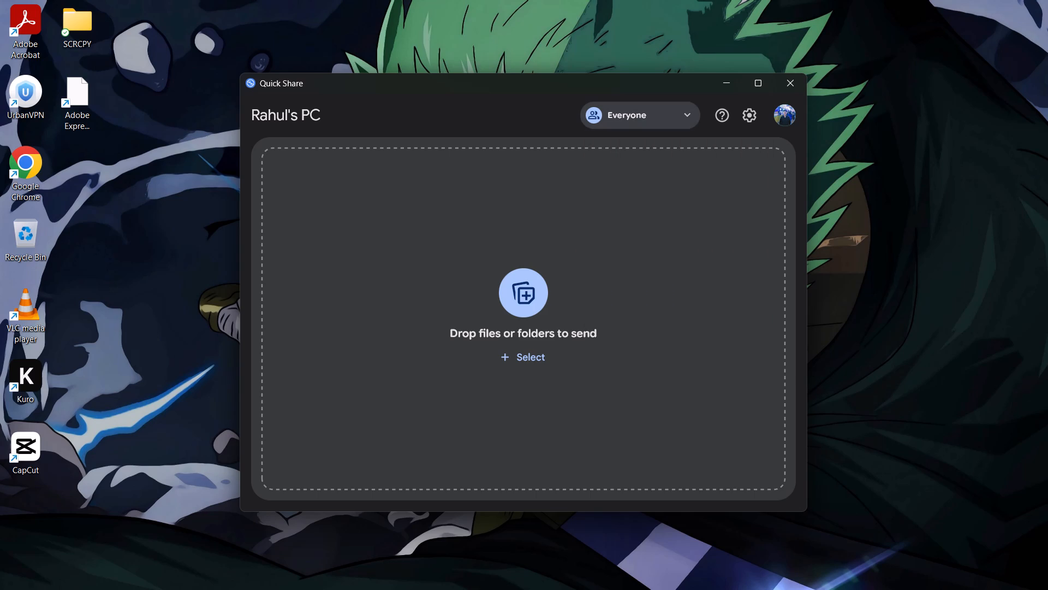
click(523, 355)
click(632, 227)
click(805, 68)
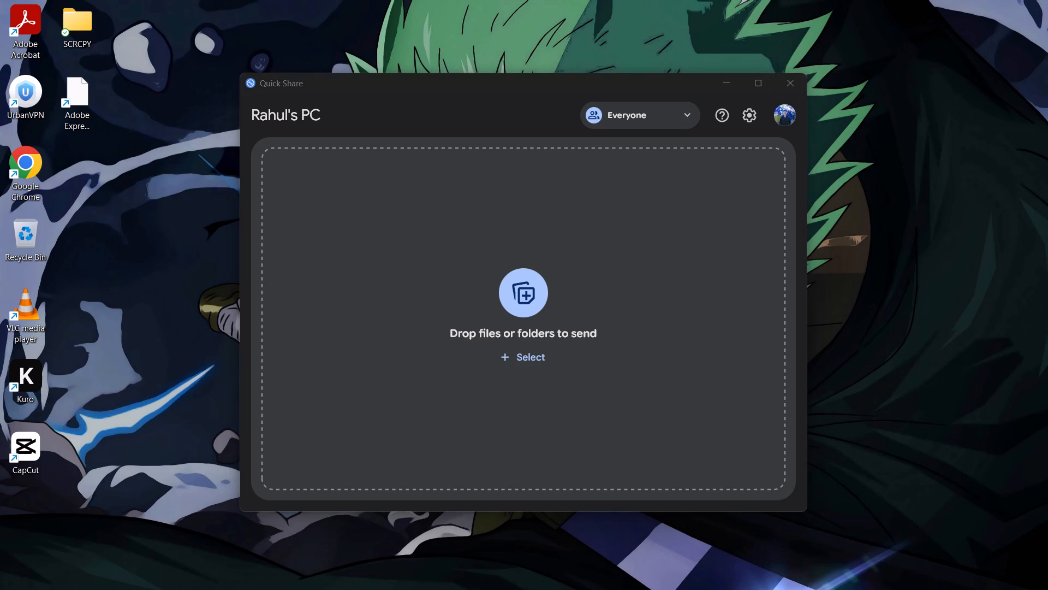
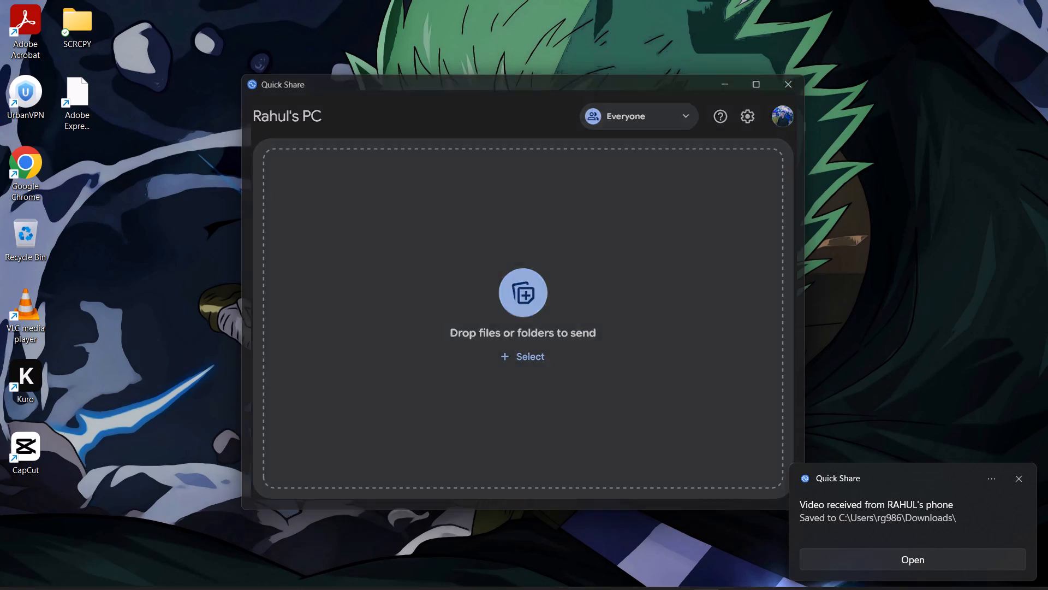
click(1016, 479)
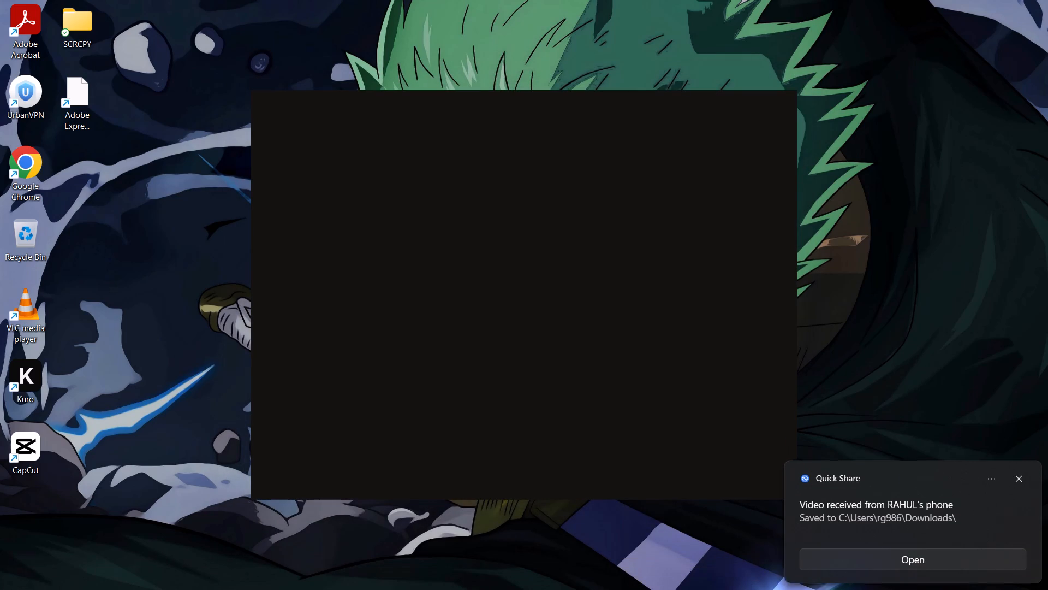
Refresh the desktop.
right_click(903, 151)
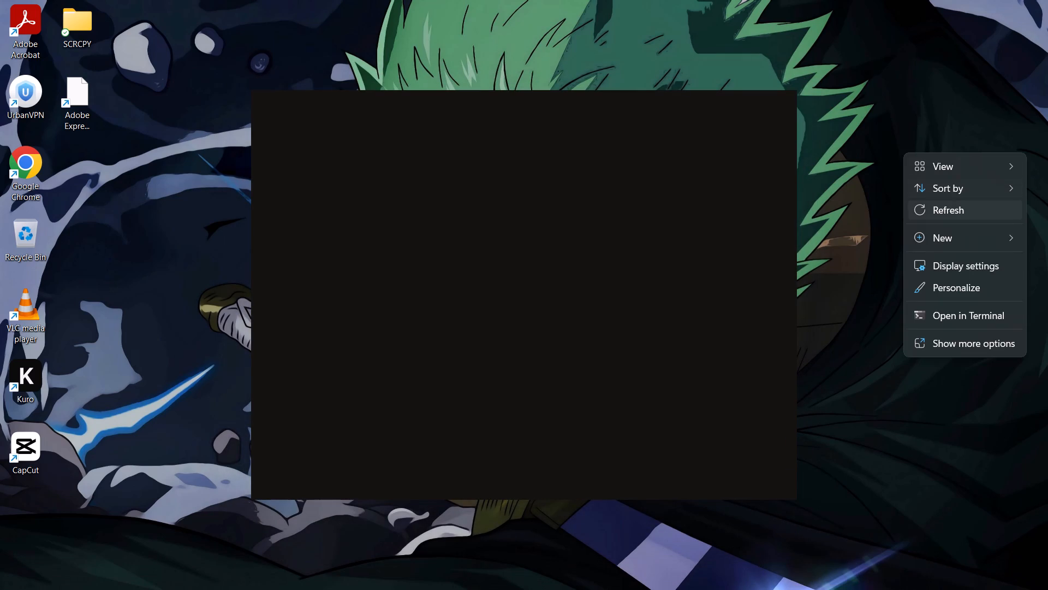
click(925, 217)
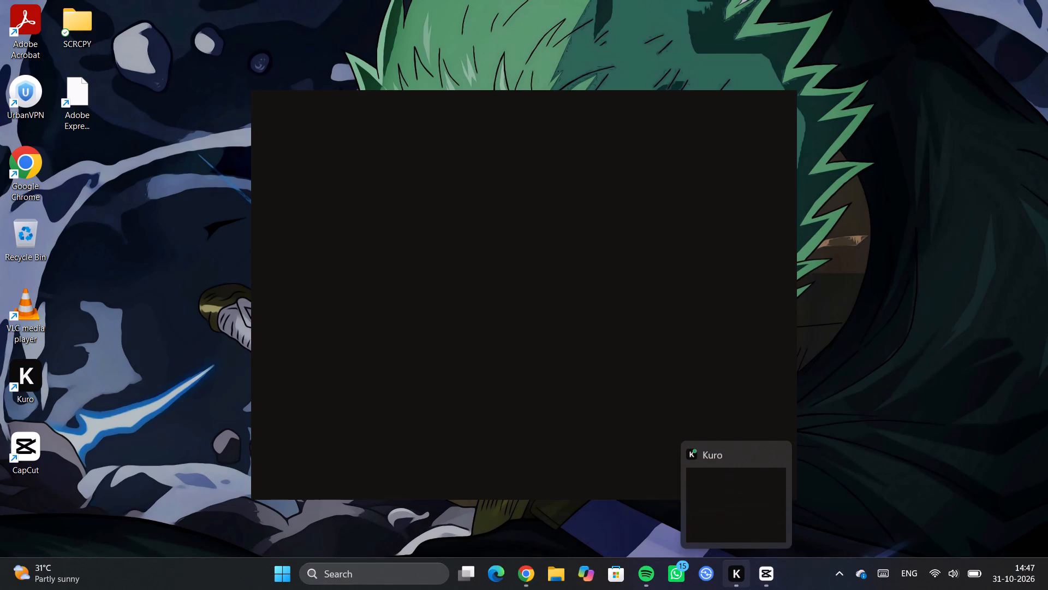
Switch to CapCut and open the first project in the Projects list.
click(755, 571)
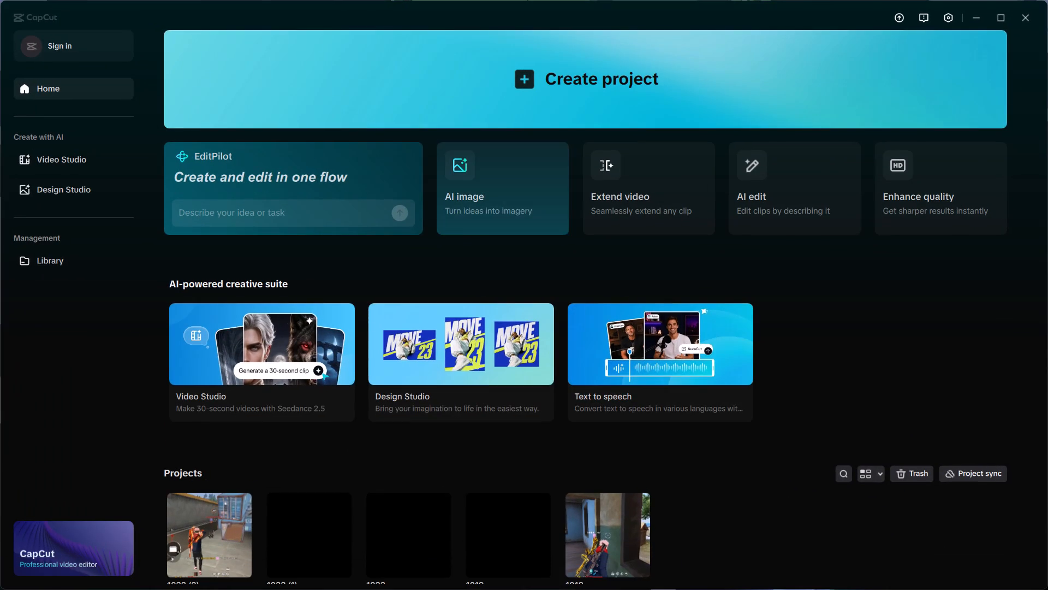
click(238, 524)
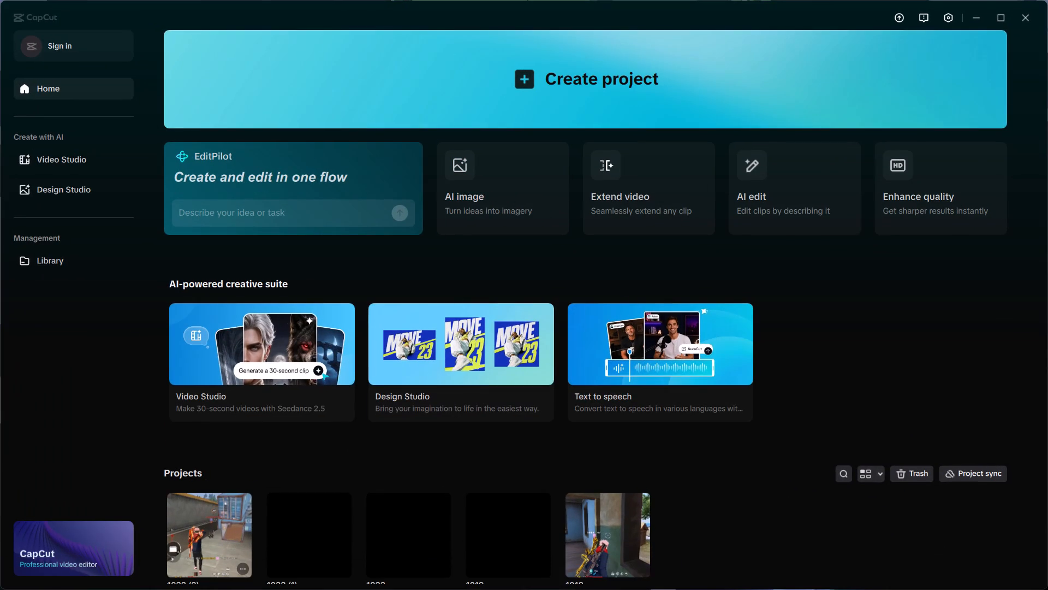
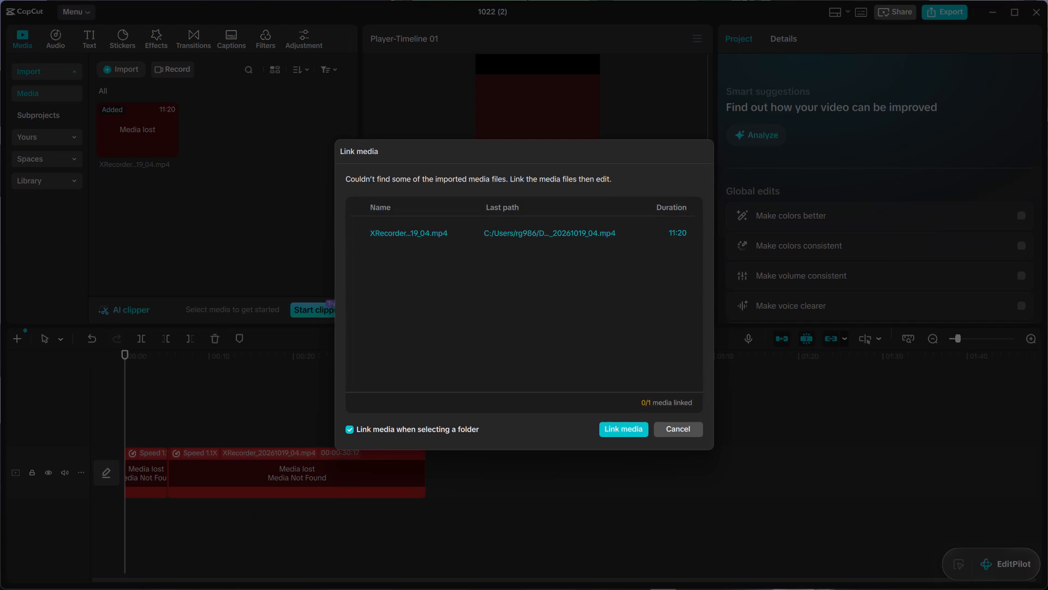
Dismiss the Link media prompt without linking the missing XRecorder video.
click(675, 434)
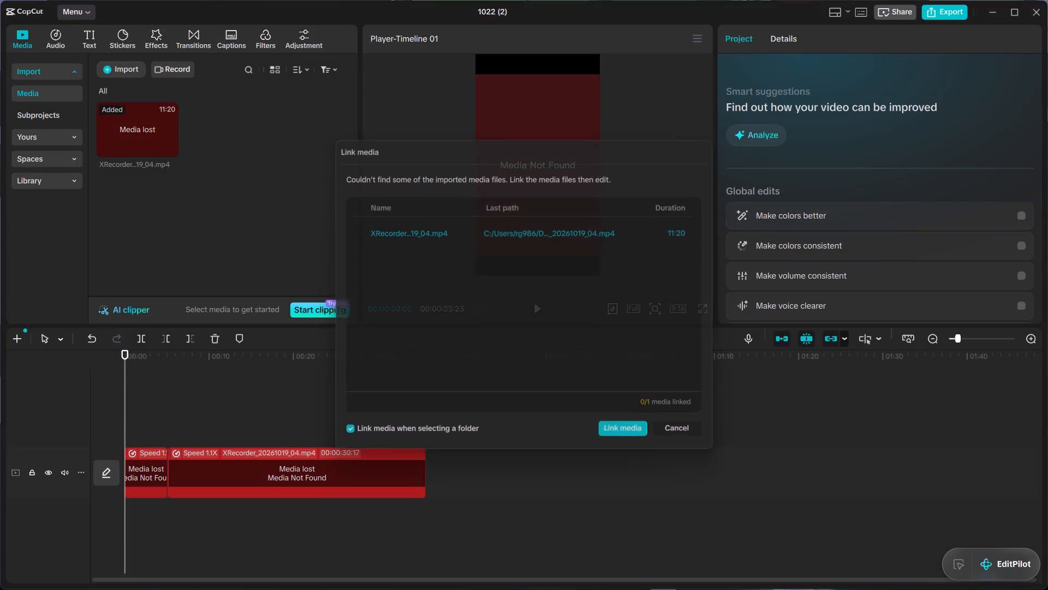
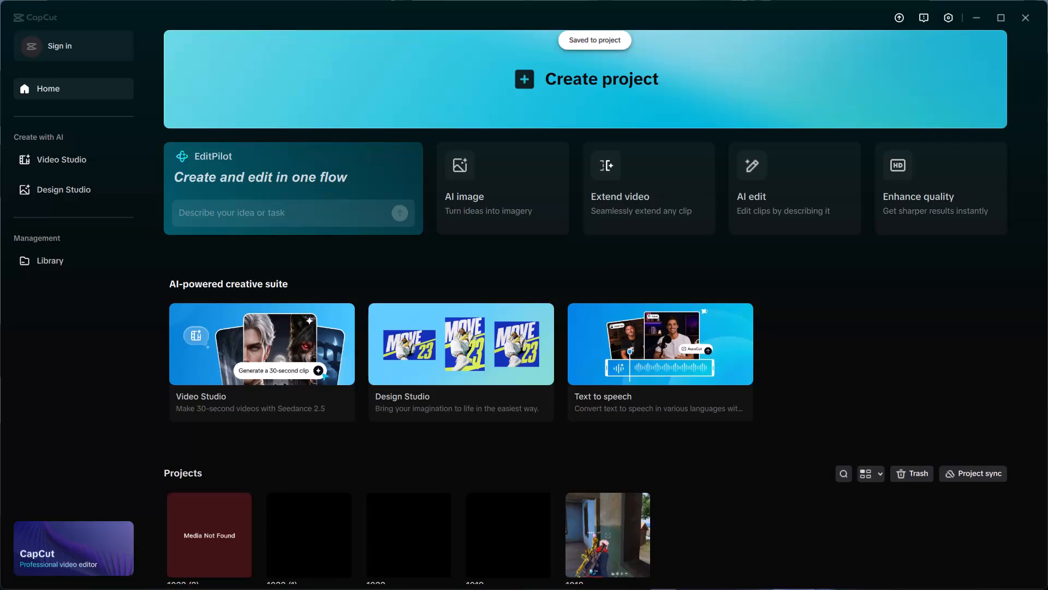
Move all five existing projects, from 1022 (2) through 1018, to the Trash.
scroll(668, 515, down, 1)
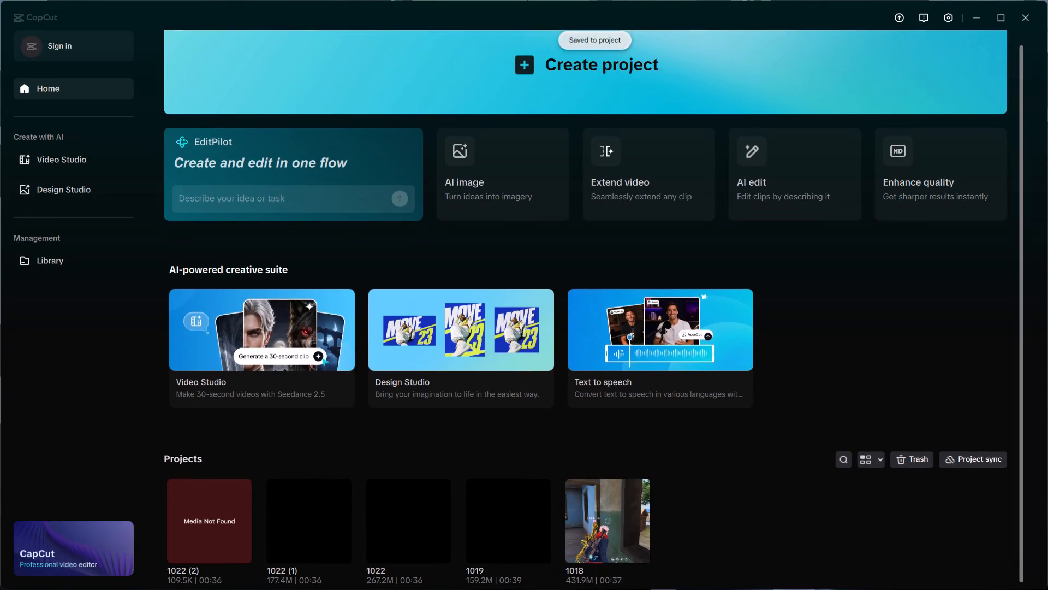
drag(728, 506, 219, 528)
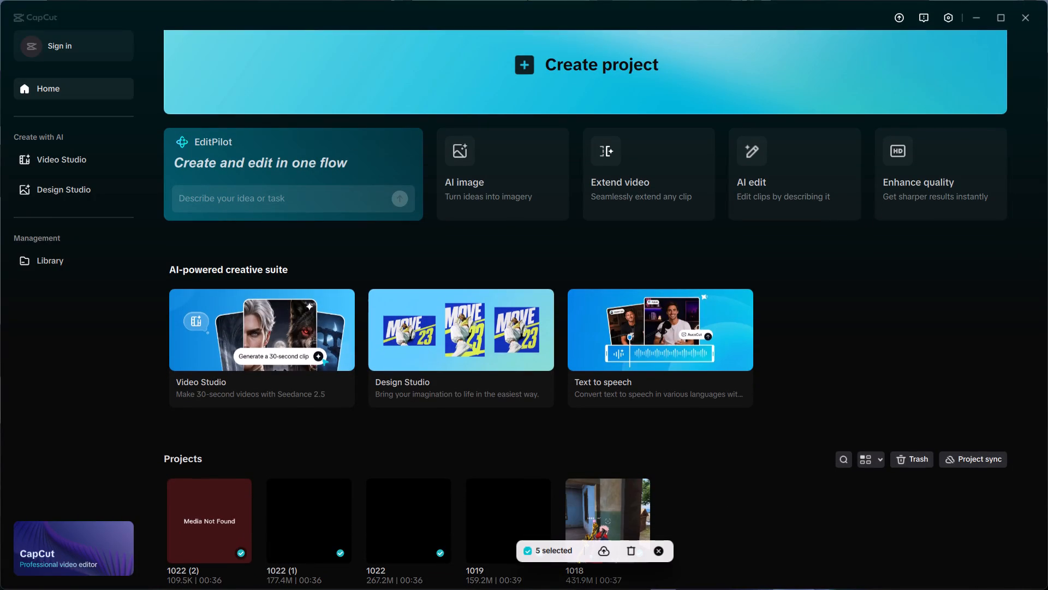
click(634, 552)
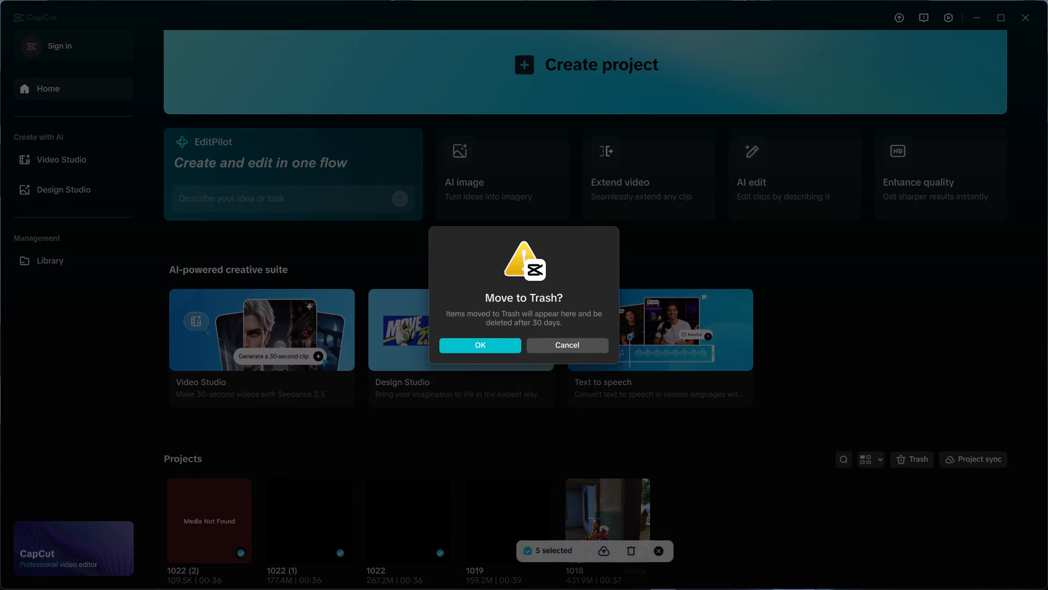
click(484, 343)
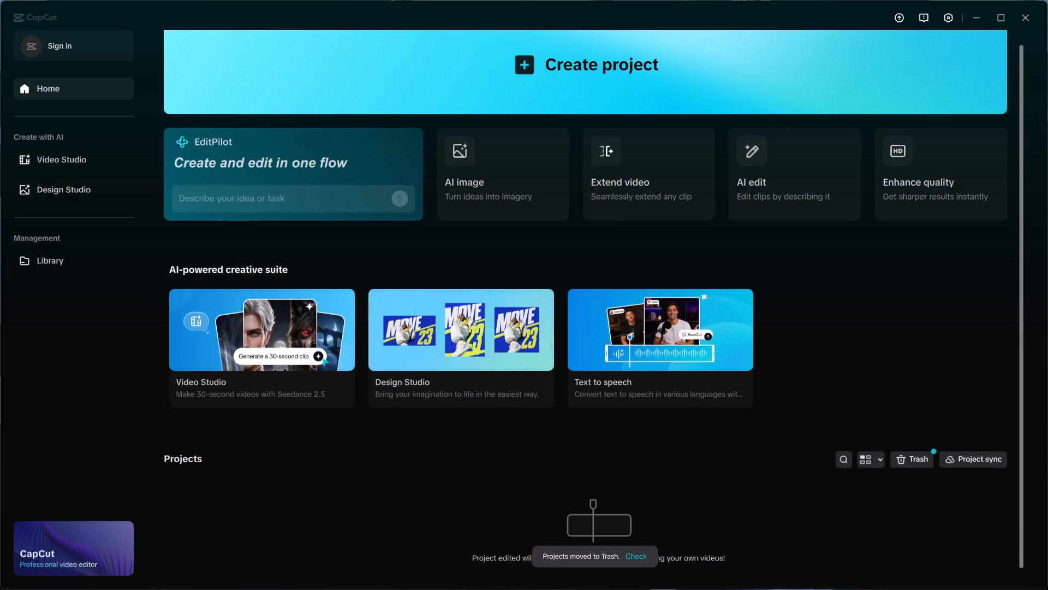
Permanently delete every project in the Trash, including any left after the first deletion, and close the Trash window.
click(903, 454)
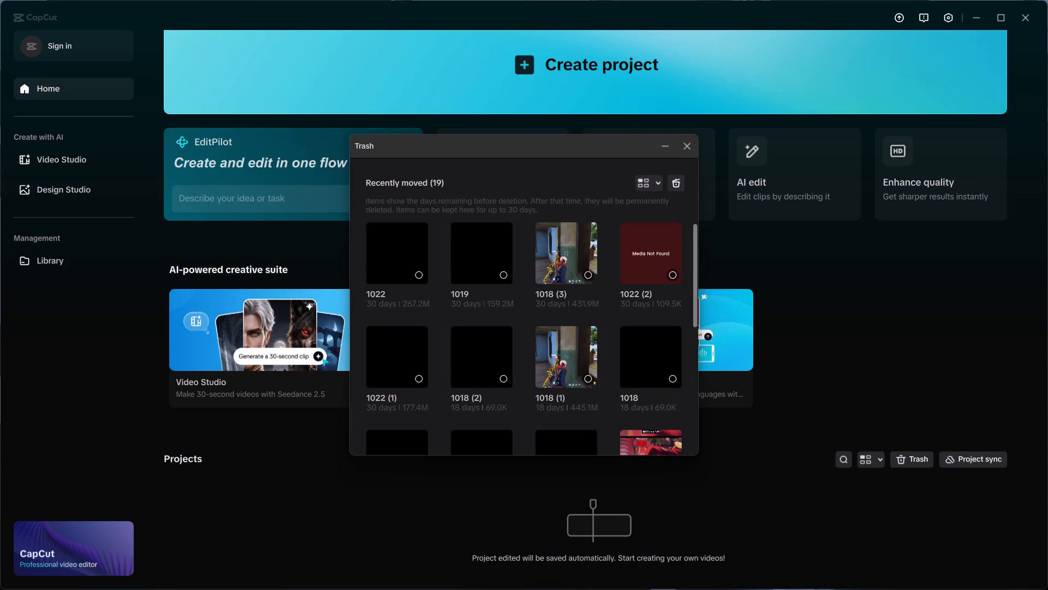
click(658, 189)
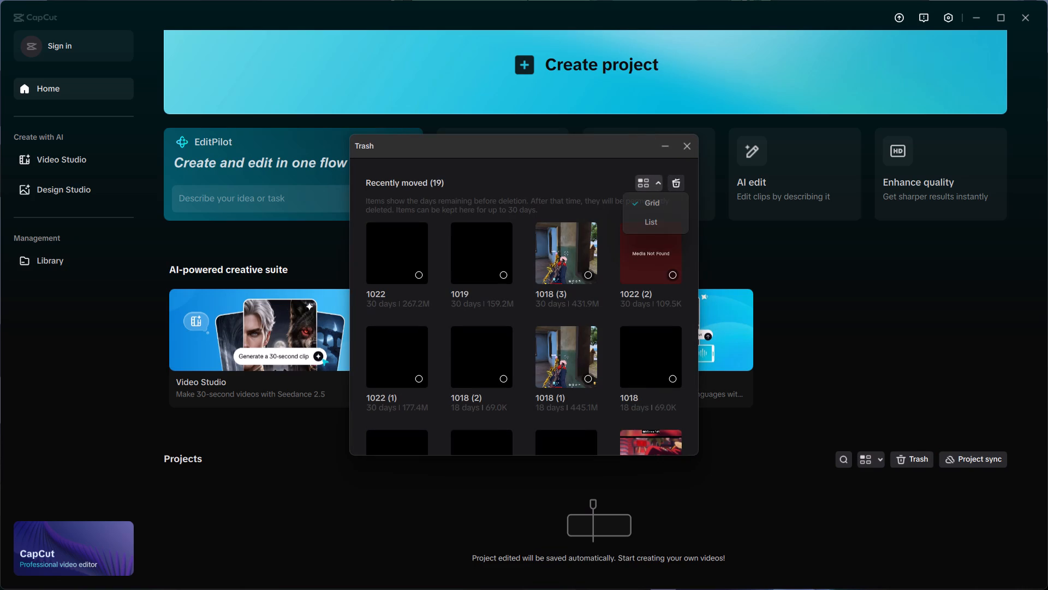
click(658, 189)
drag(388, 273, 698, 567)
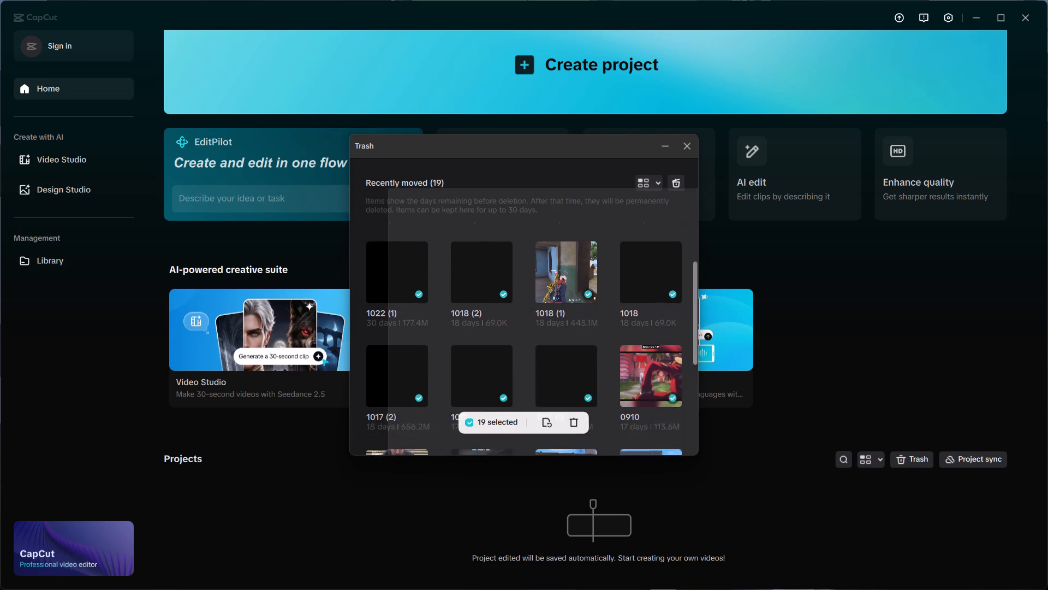
drag(698, 567, 713, 589)
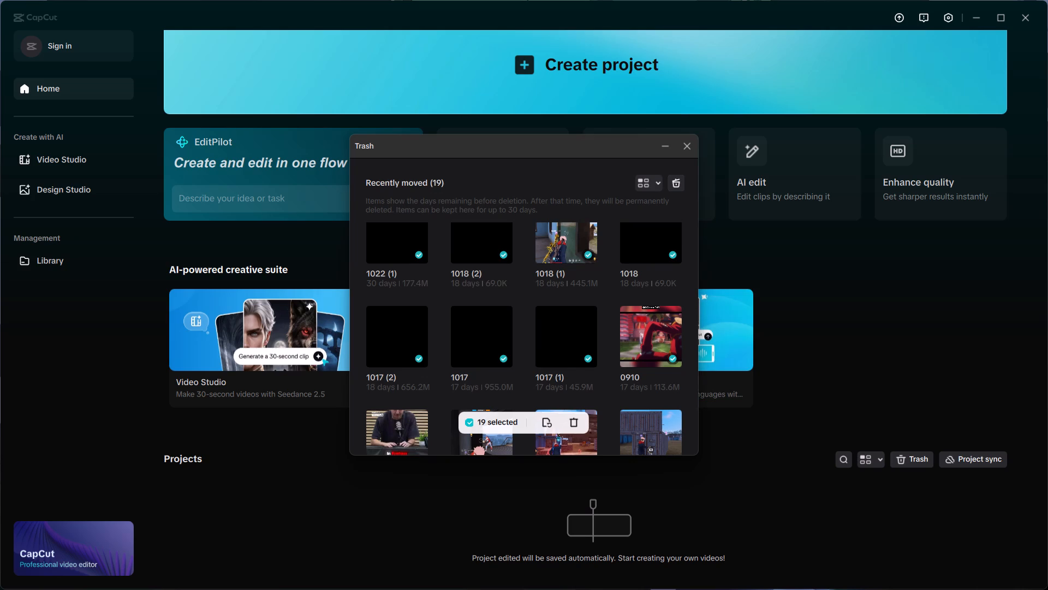
click(671, 181)
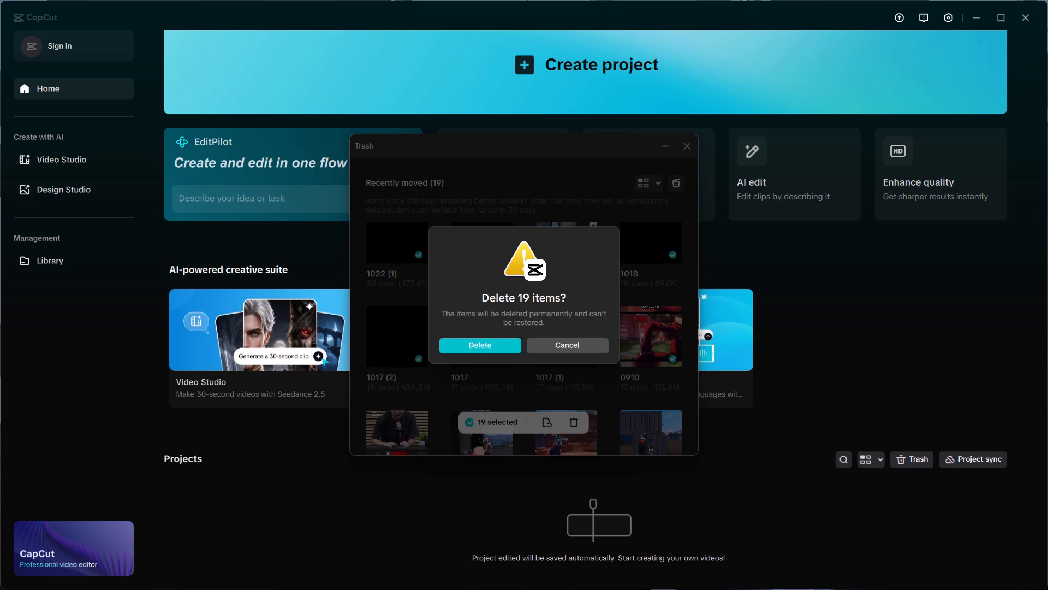
double_click(477, 341)
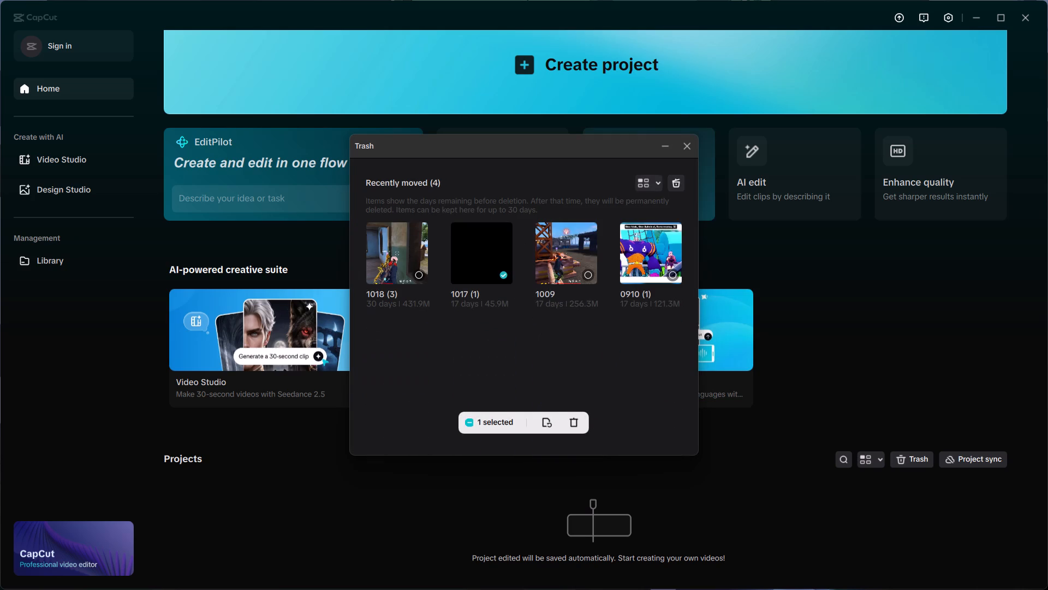
drag(416, 317, 664, 266)
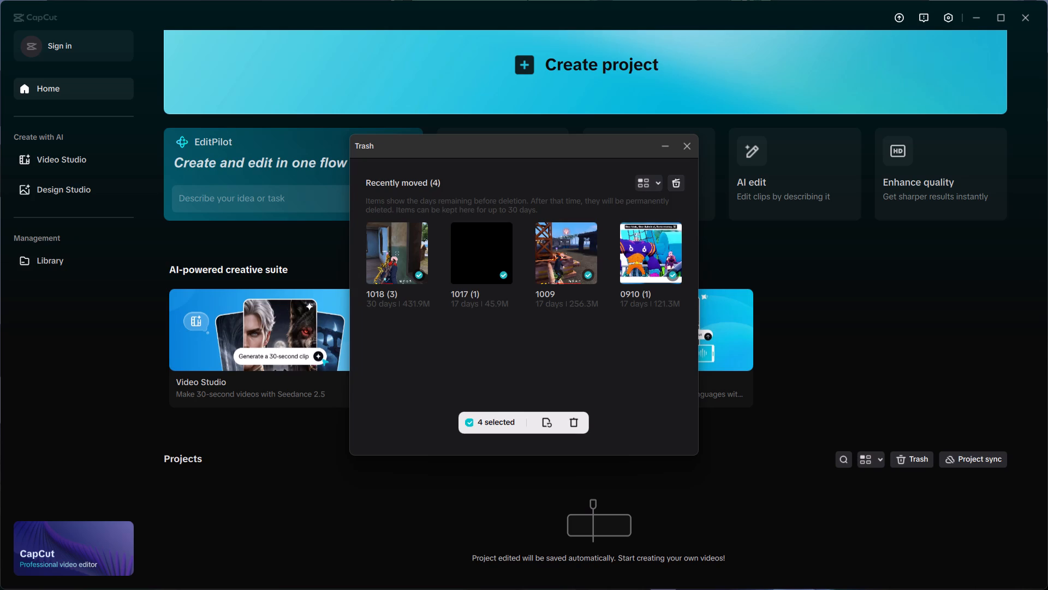
click(676, 187)
click(470, 344)
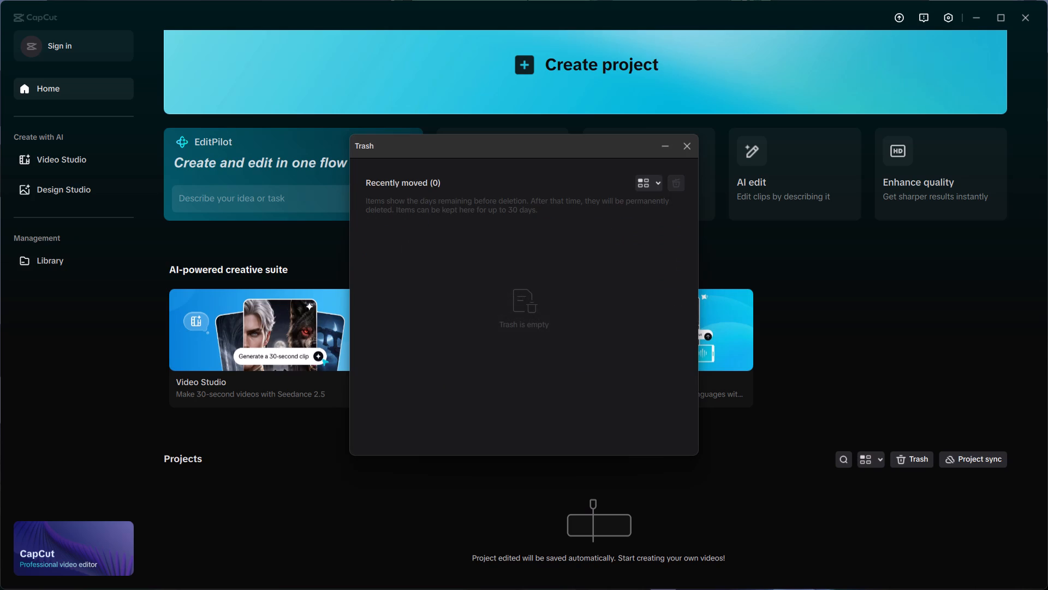
click(687, 152)
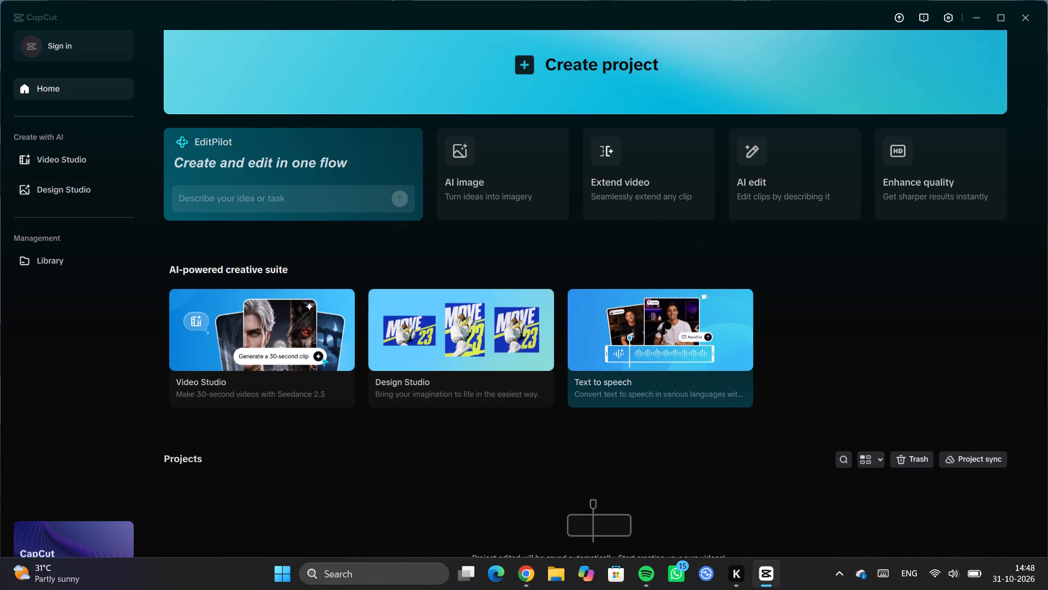
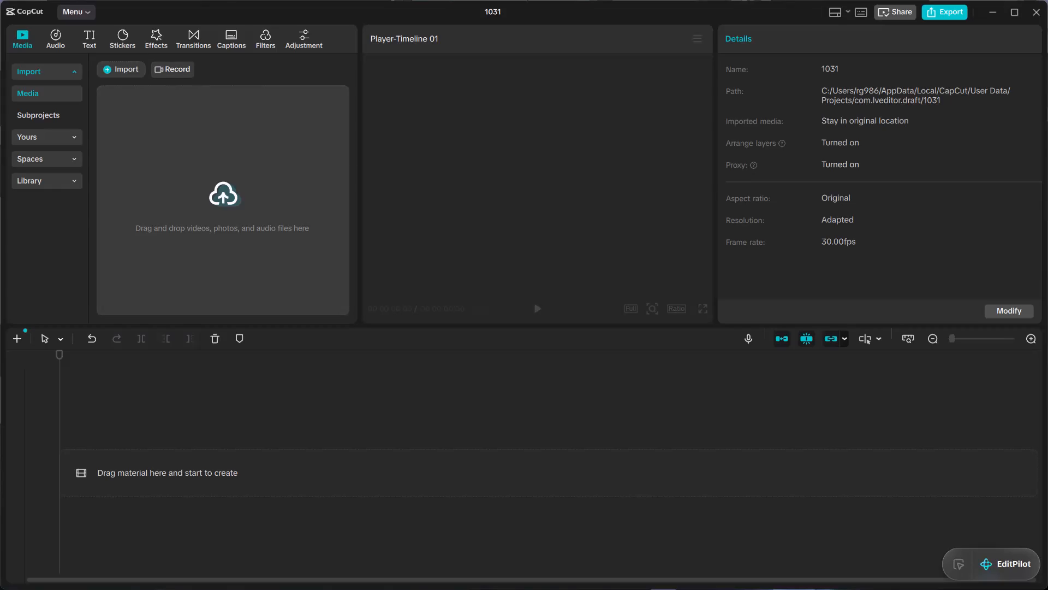
Import the video XRecorder_20261031_05 from the device's Downloads folder into the project media.
click(129, 74)
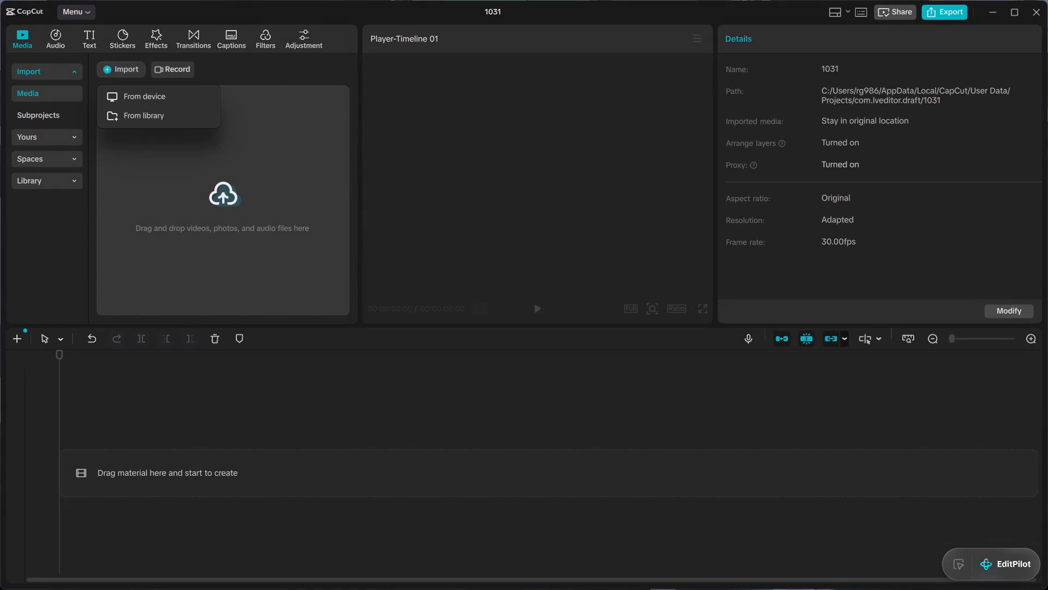
click(138, 88)
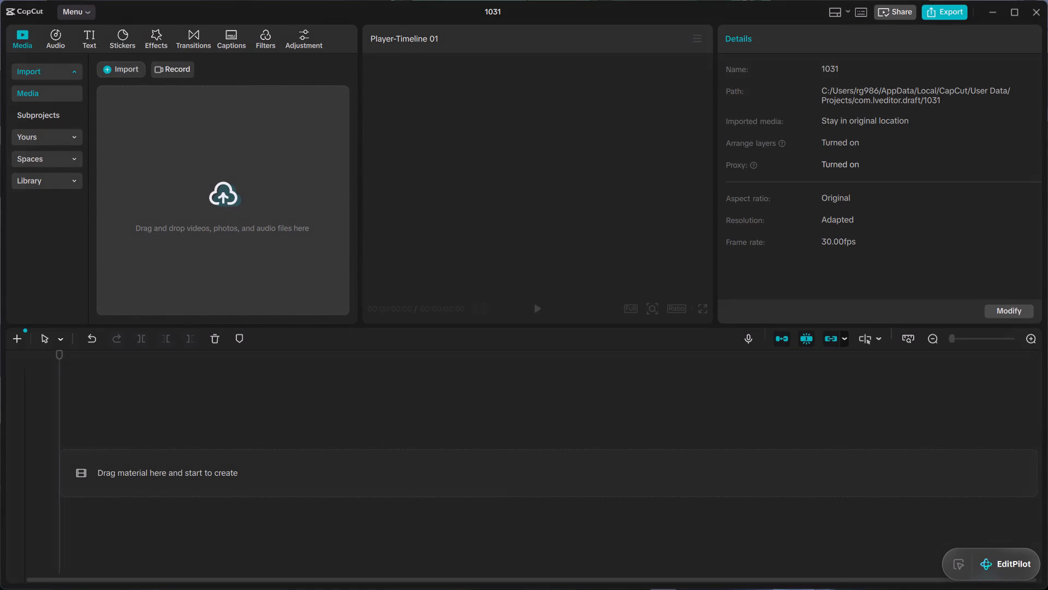
scroll(141, 151, down, 1)
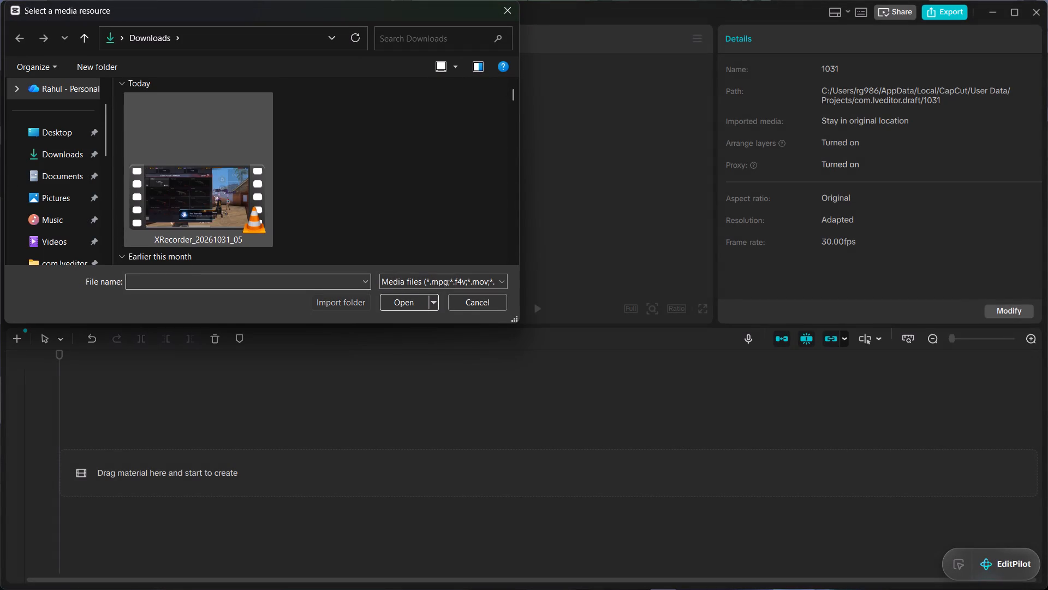
click(207, 160)
click(409, 300)
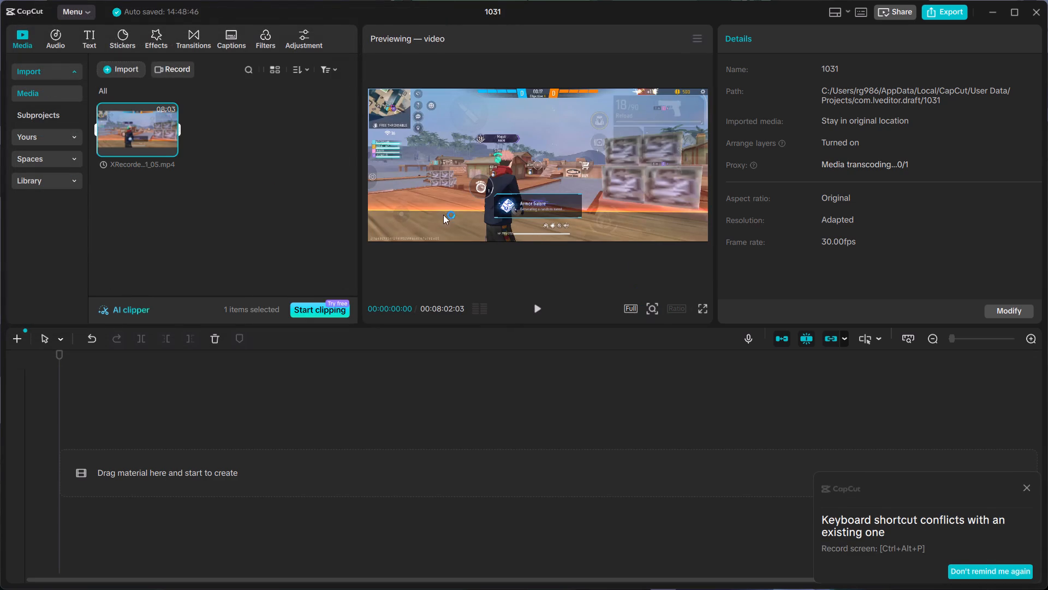
Add the imported XRecorder video to the timeline.
click(171, 148)
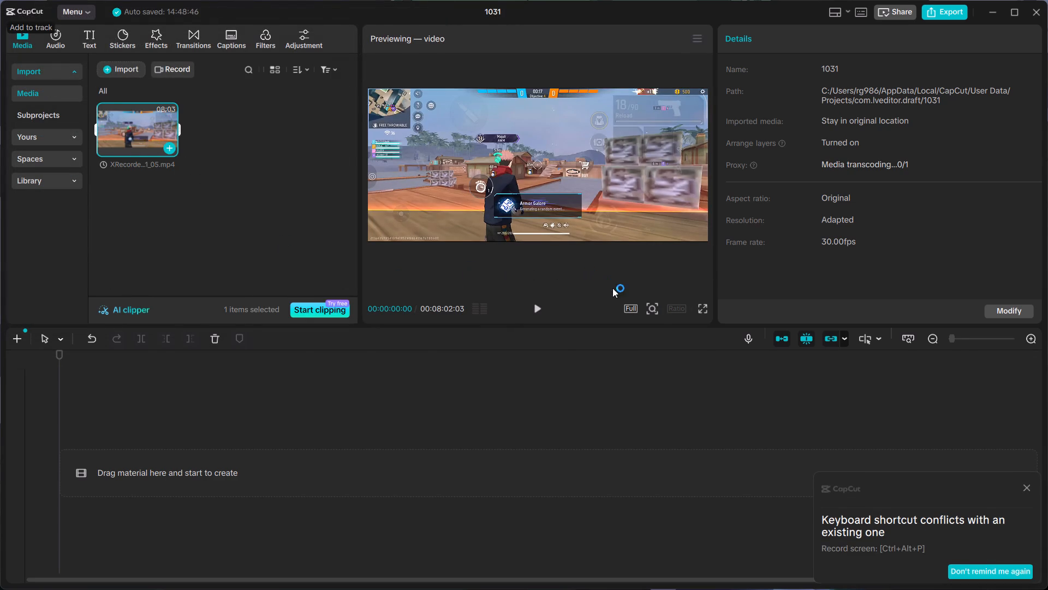
click(315, 462)
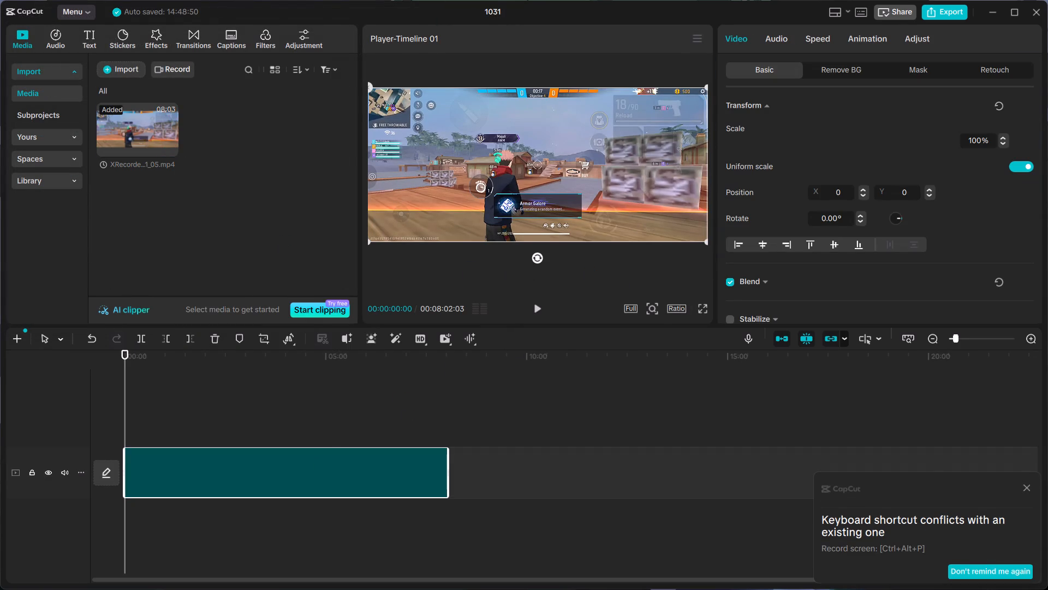
Set the project's aspect ratio to 9:16.
click(675, 305)
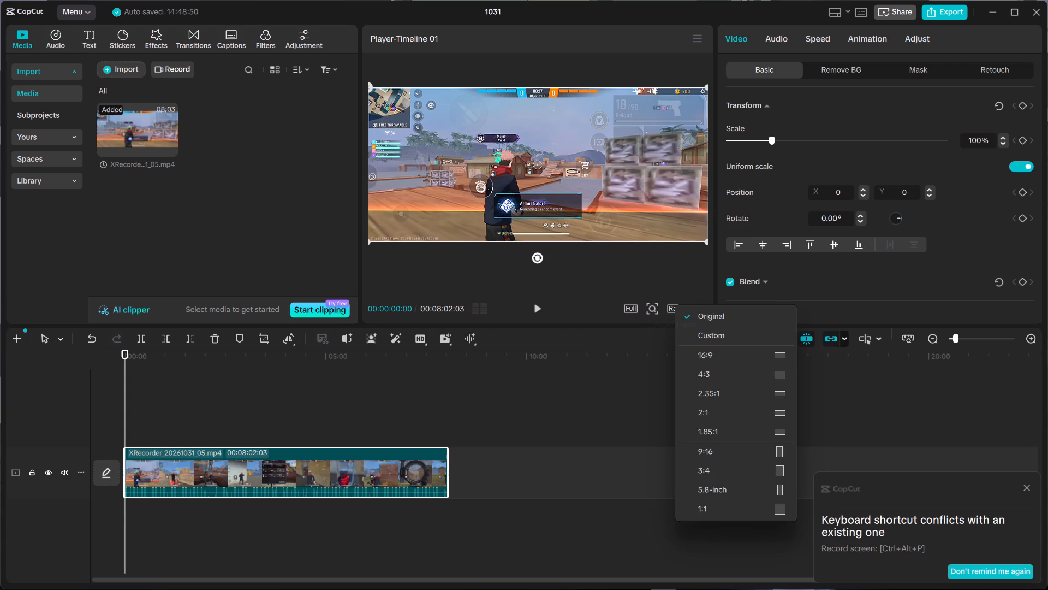
click(714, 451)
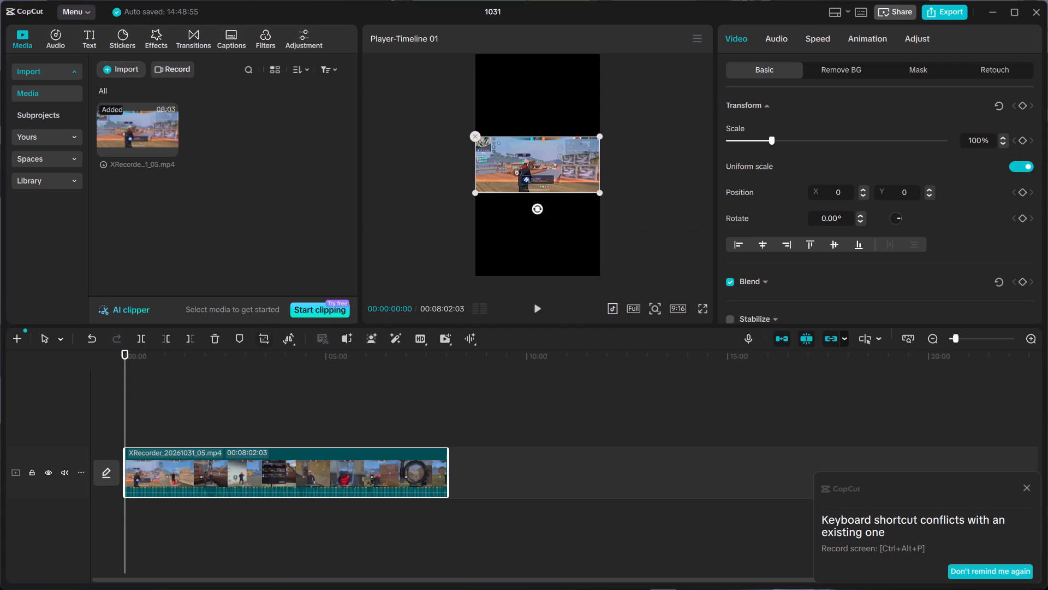
Crop the clip with the free ratio, cutting off both sides to keep only the central part around the character.
click(262, 343)
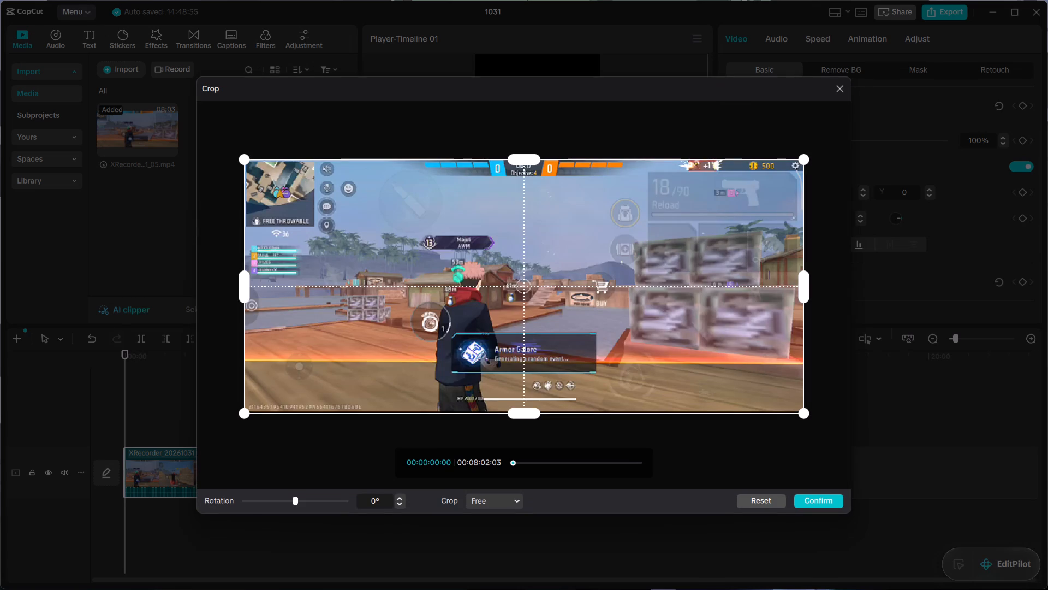
drag(242, 292, 402, 302)
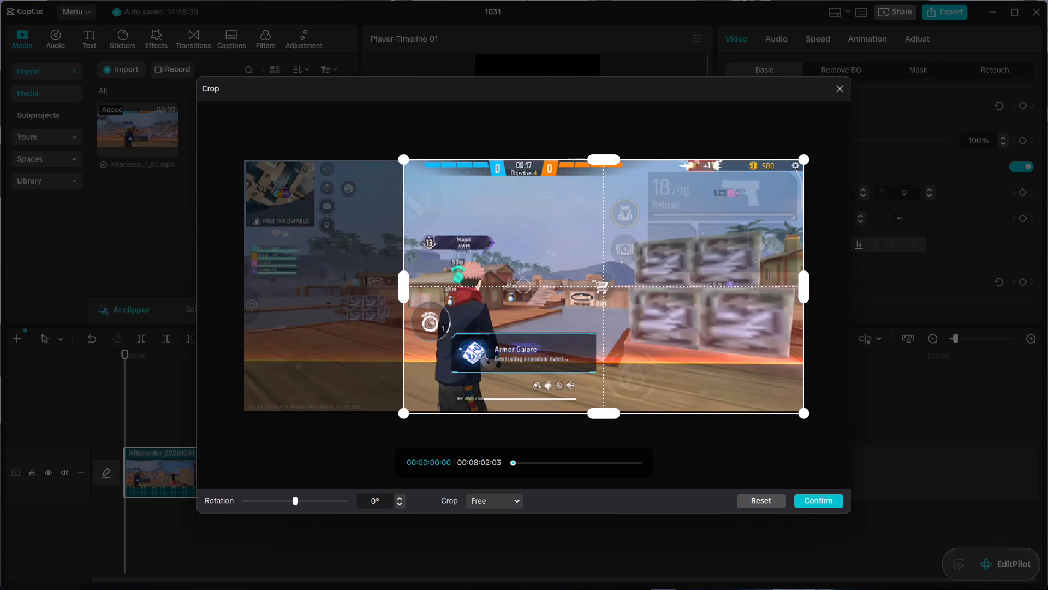
drag(402, 302, 411, 304)
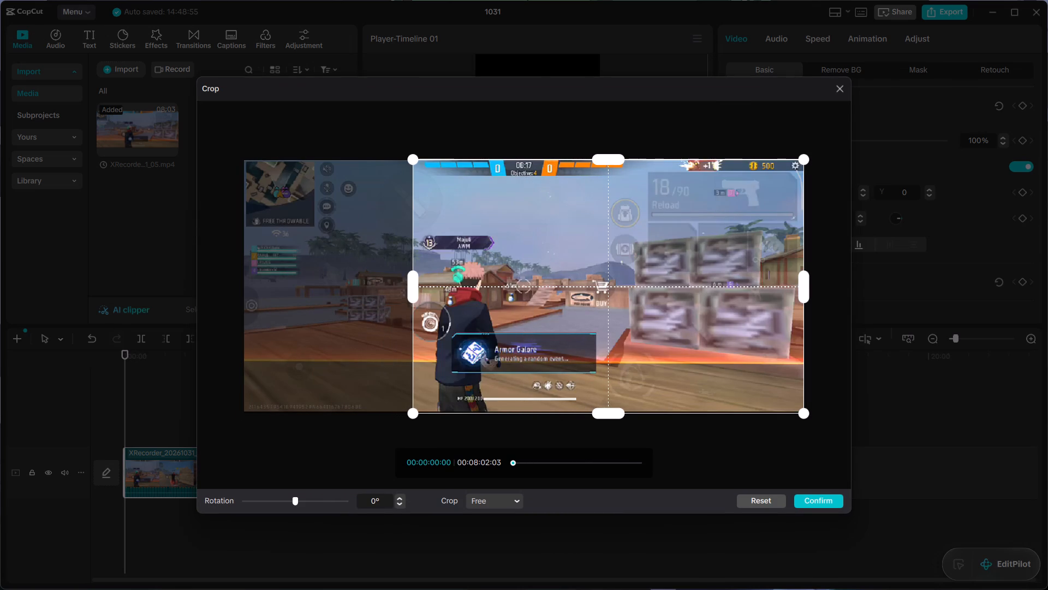
drag(805, 280, 636, 304)
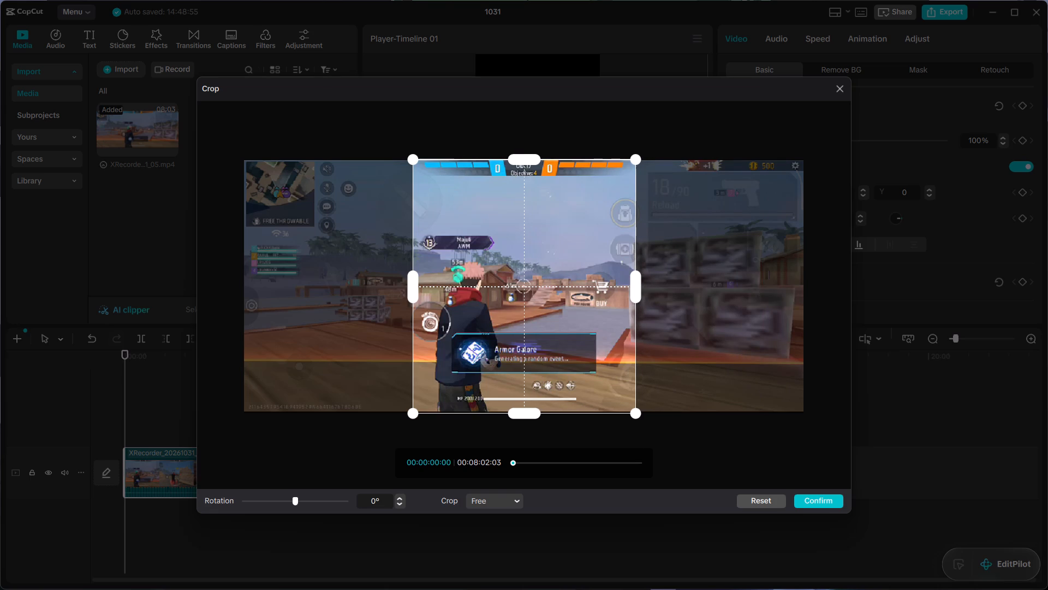
drag(636, 304, 638, 312)
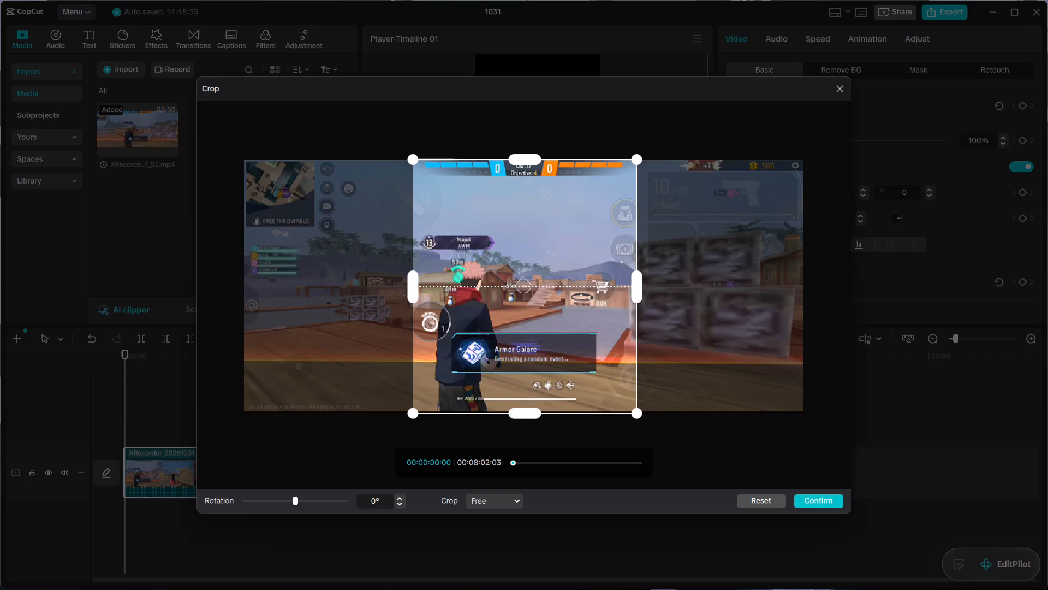
drag(638, 312, 635, 316)
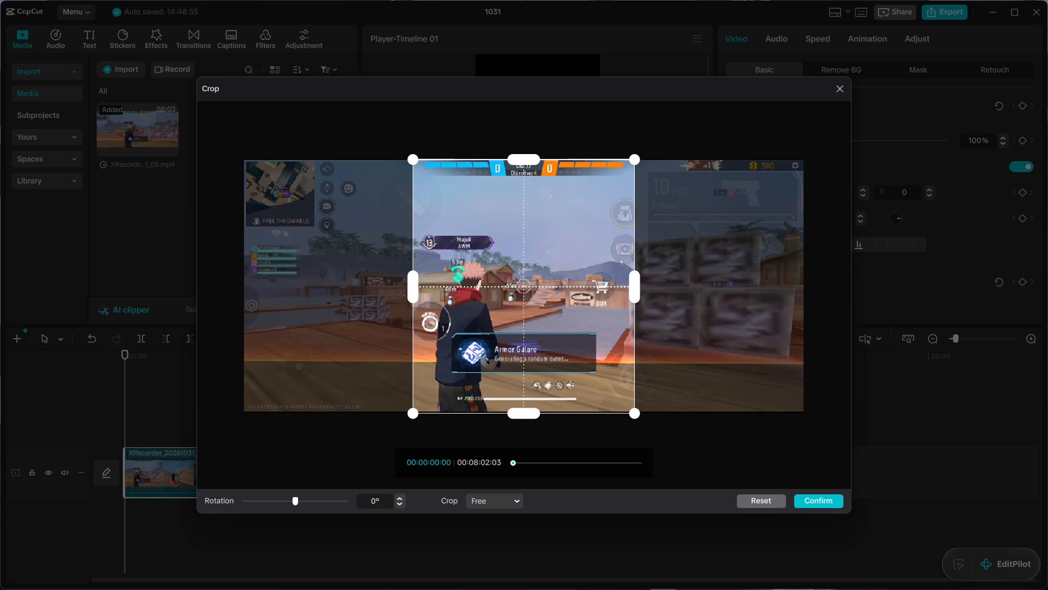
click(811, 501)
click(701, 193)
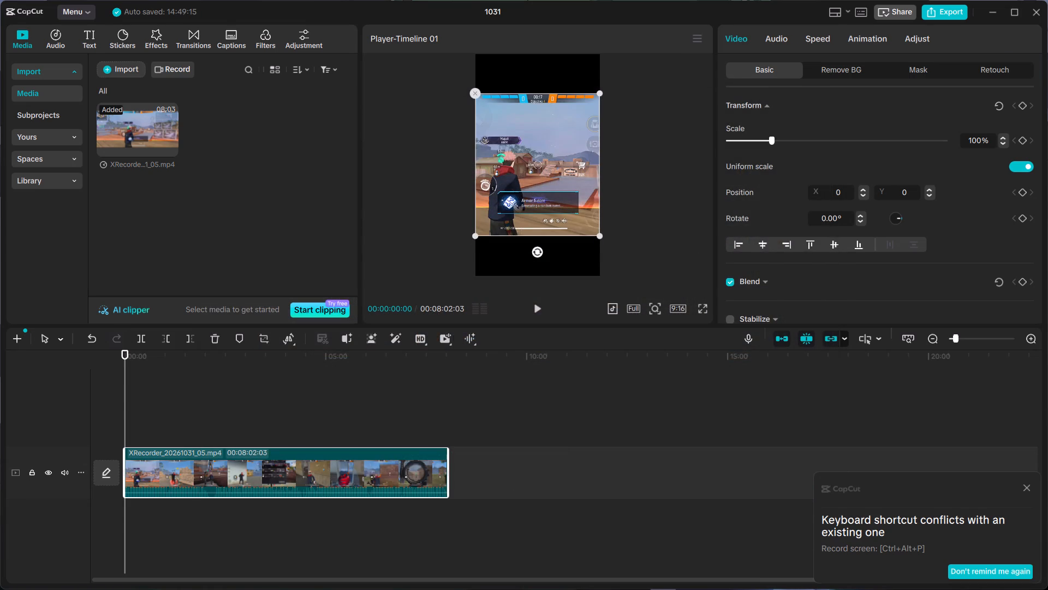
Find the start of the wanted gameplay at about 00:06:50 and remove everything in the clip before it.
click(540, 307)
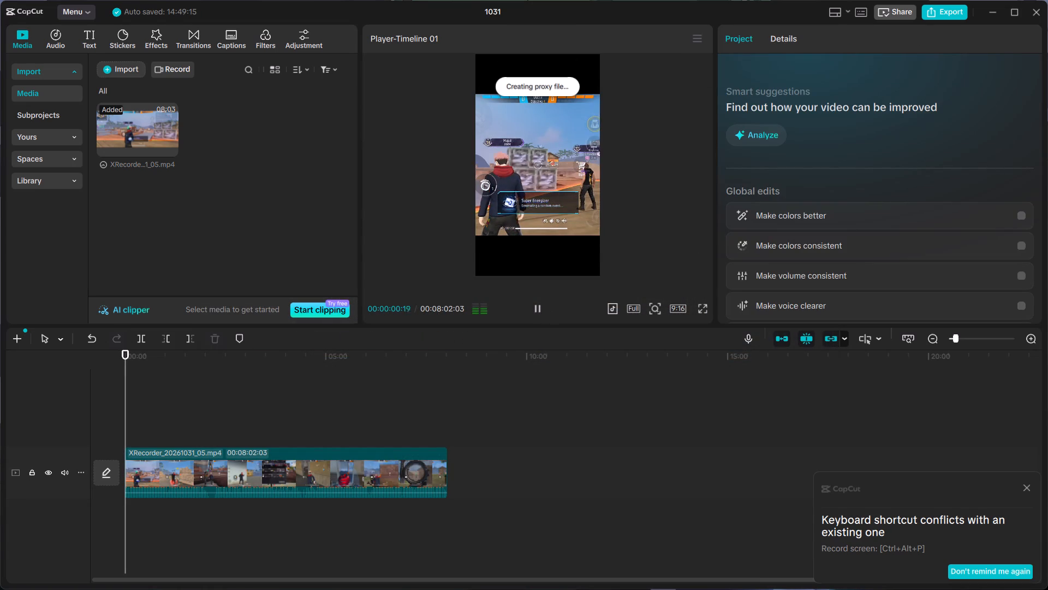
click(353, 420)
click(387, 423)
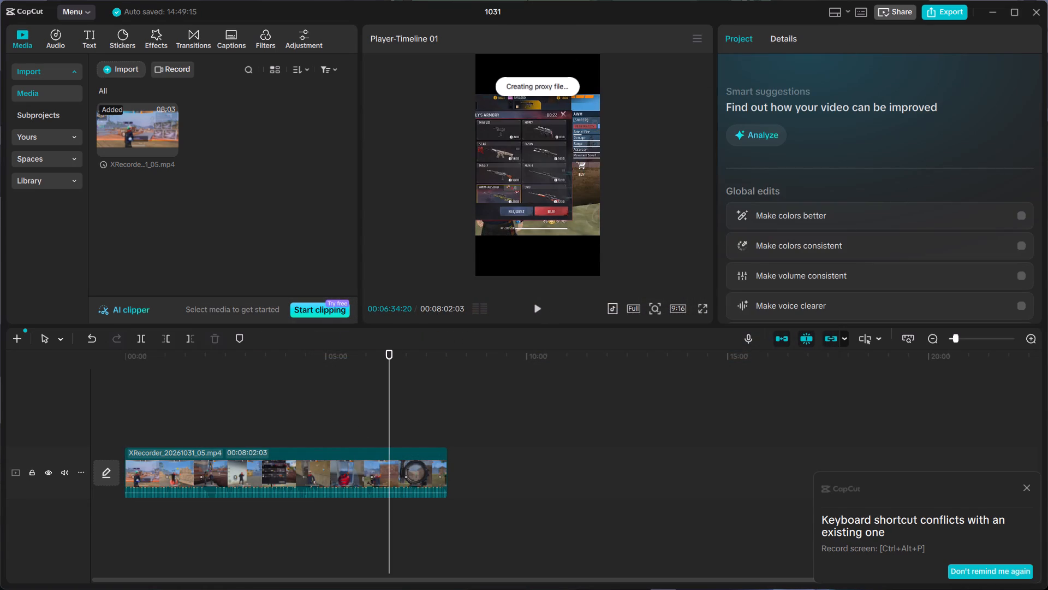
click(409, 424)
drag(409, 418, 404, 421)
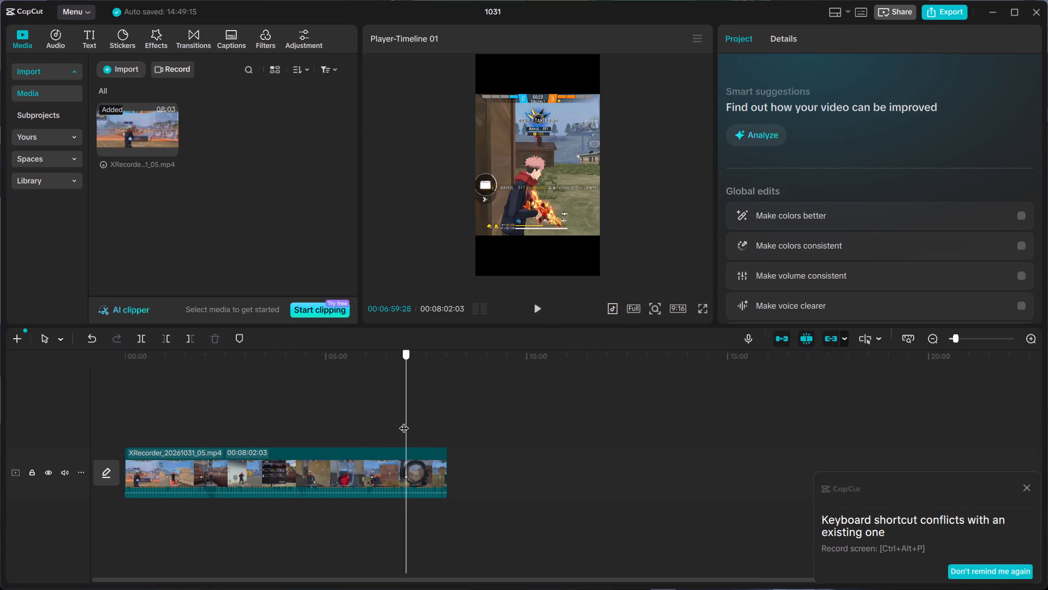
drag(404, 421, 394, 432)
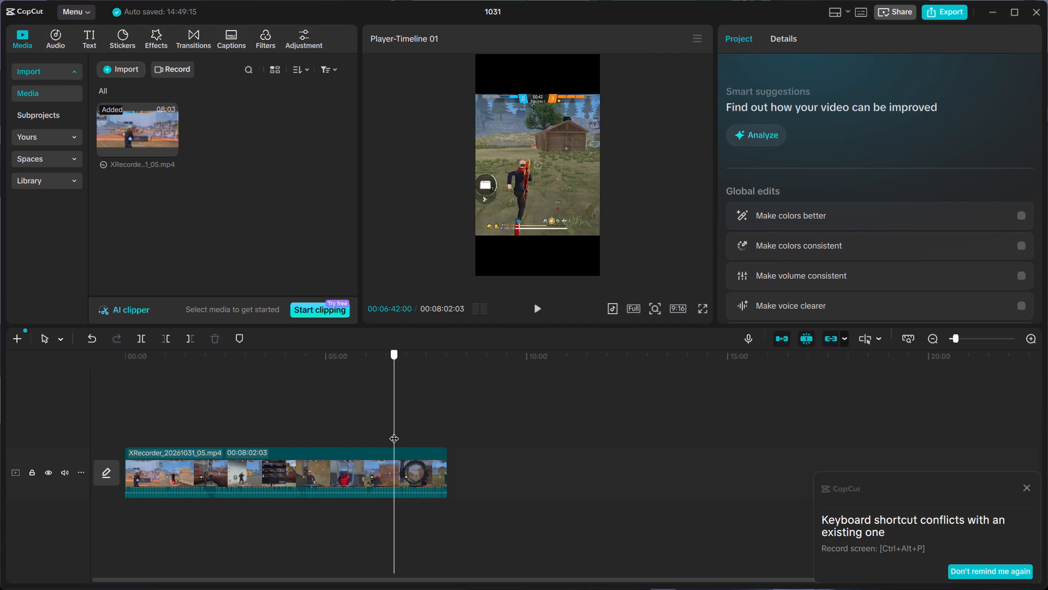
drag(394, 432, 401, 431)
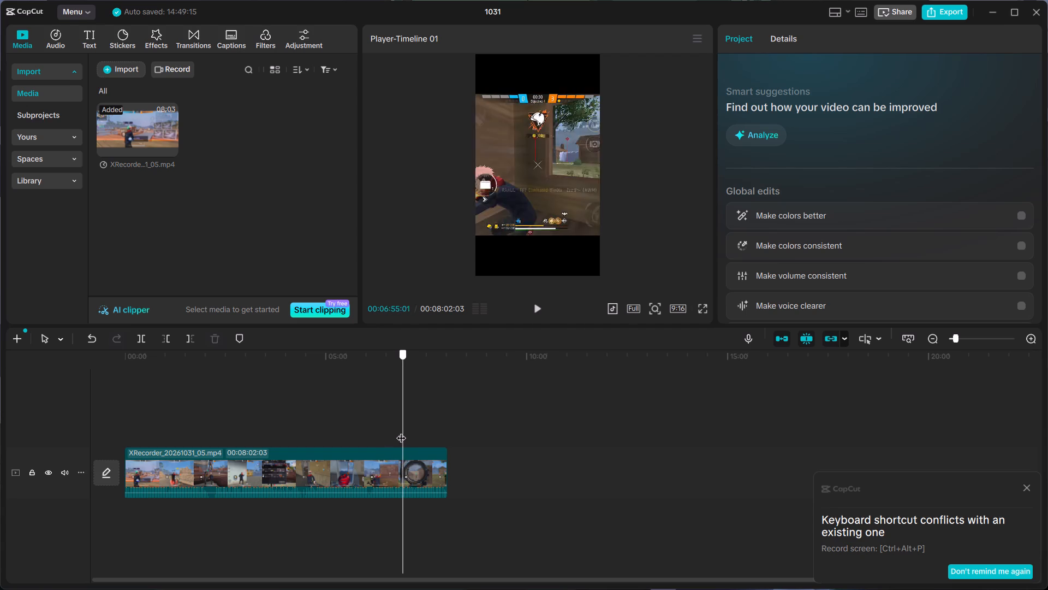
drag(401, 431, 388, 439)
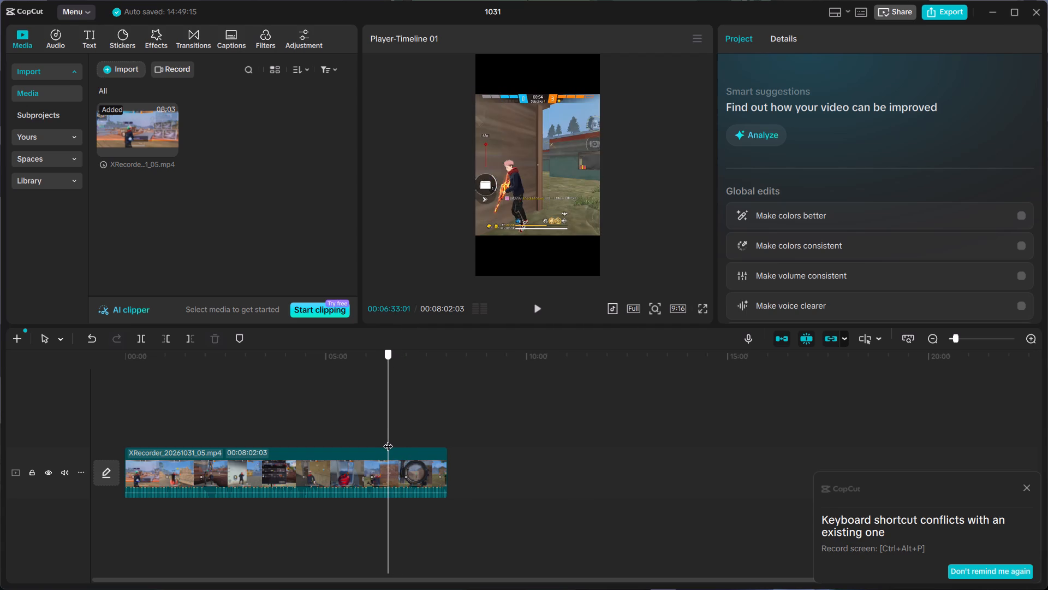
drag(388, 439, 410, 434)
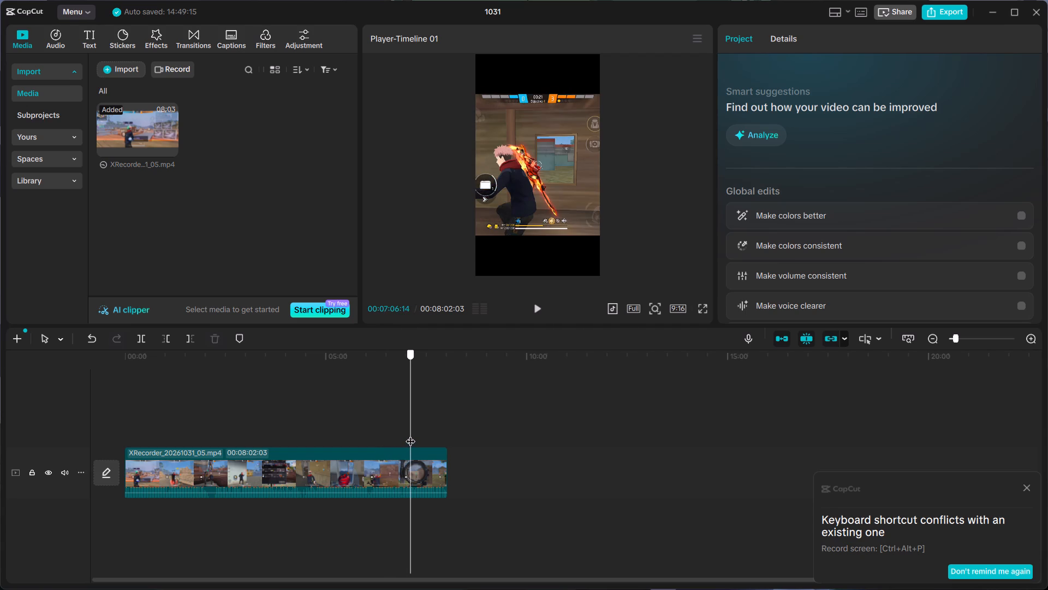
drag(410, 434, 398, 440)
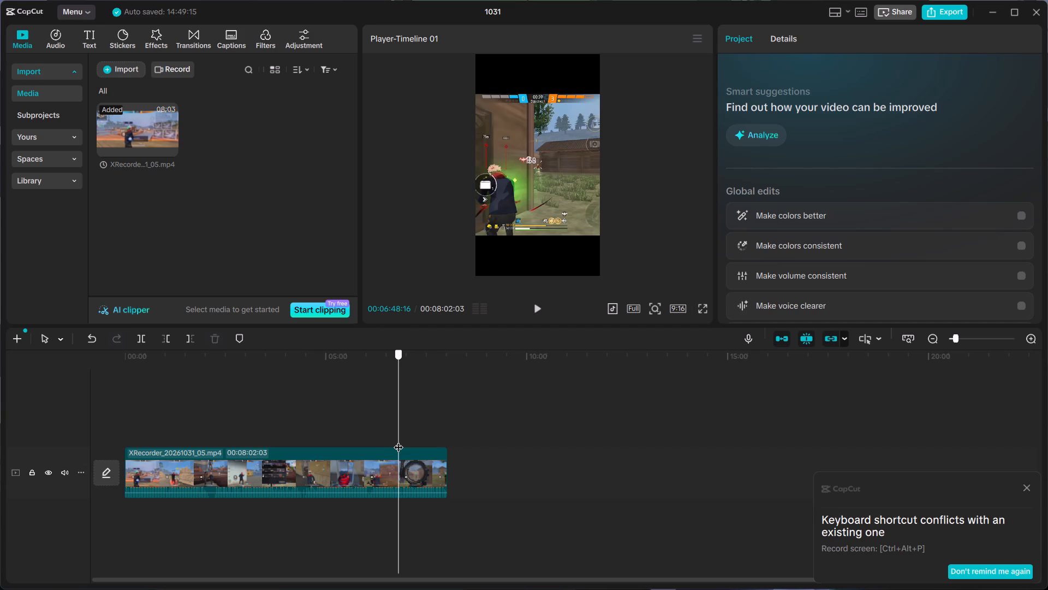
drag(398, 440, 397, 442)
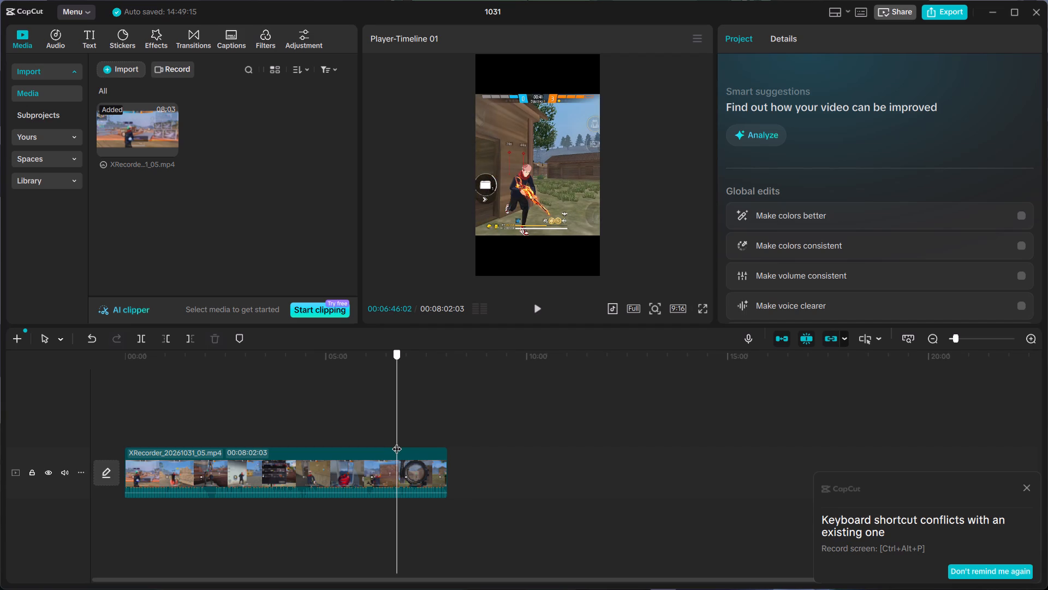
drag(397, 442, 397, 442)
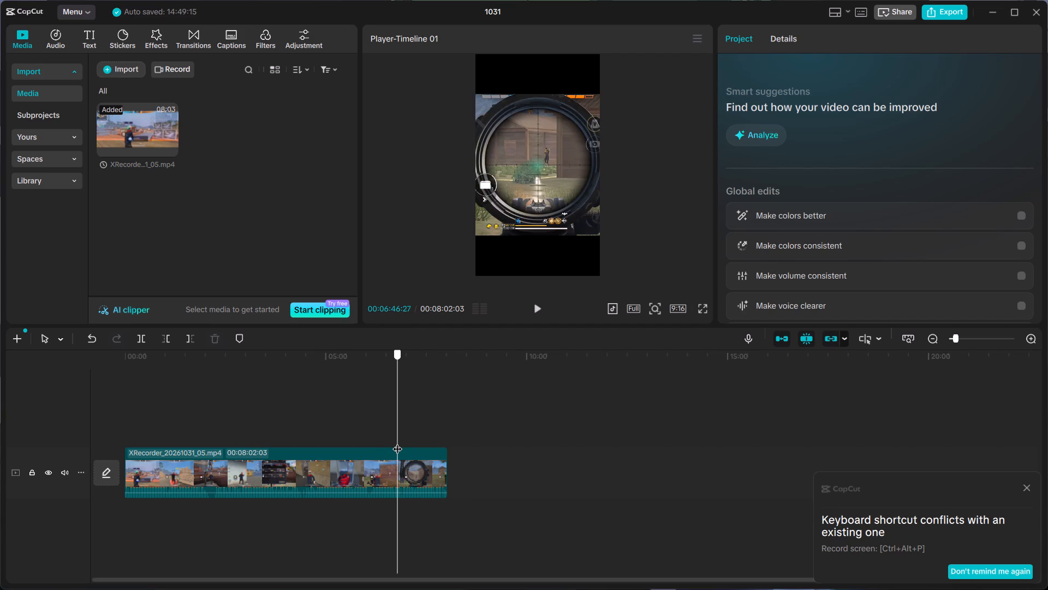
drag(397, 442, 396, 443)
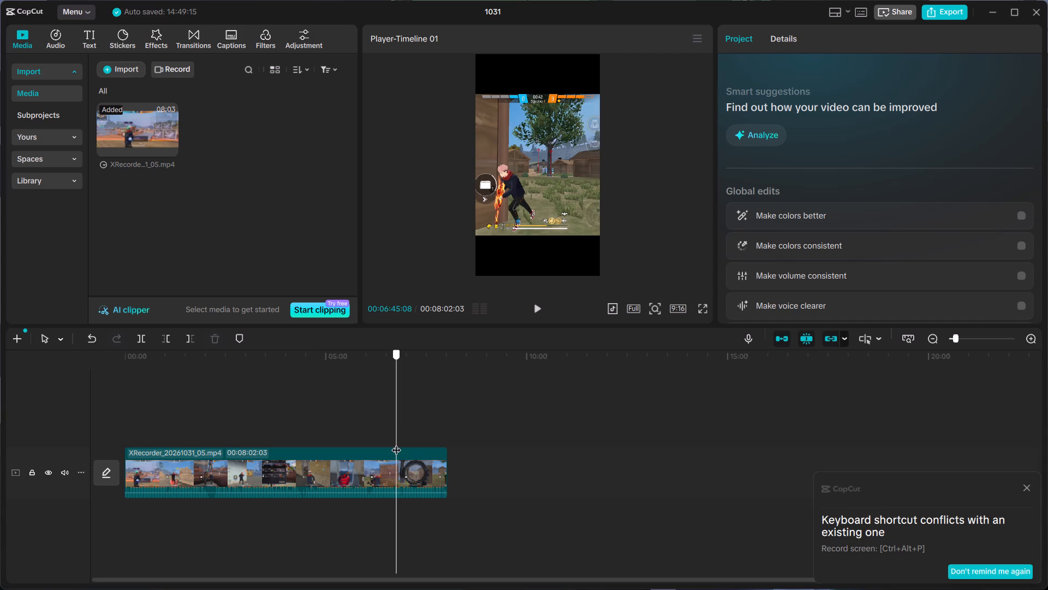
drag(396, 443, 400, 444)
click(384, 457)
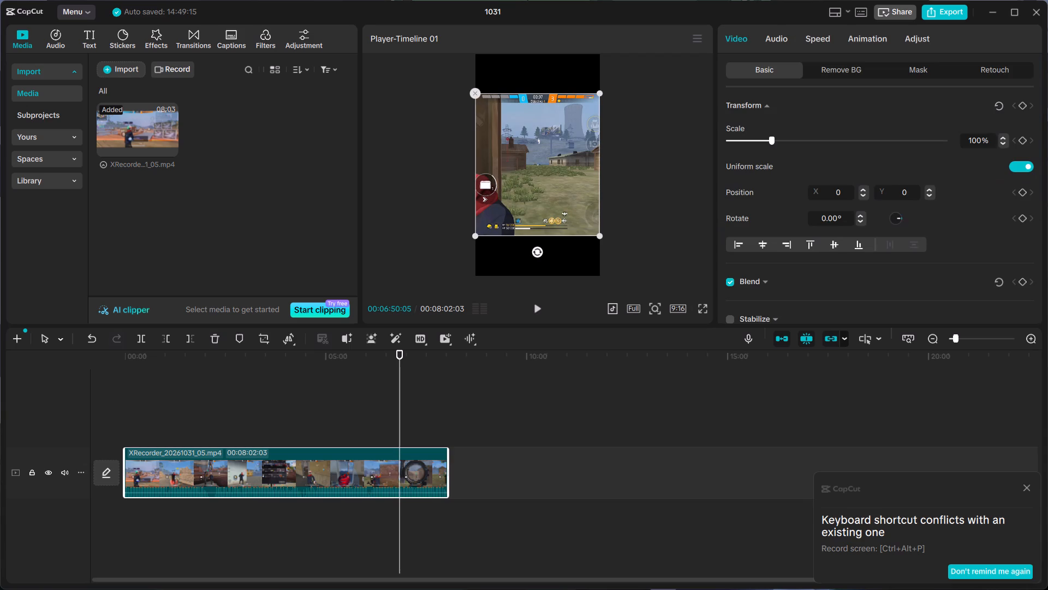
click(167, 338)
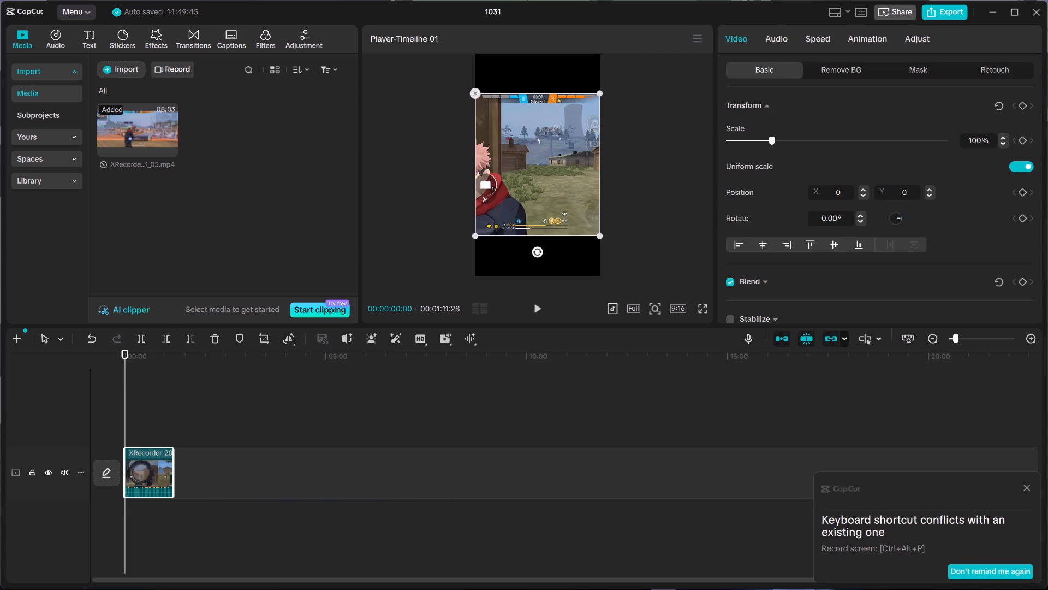
Play the trimmed clip from its beginning to review the footage.
click(533, 310)
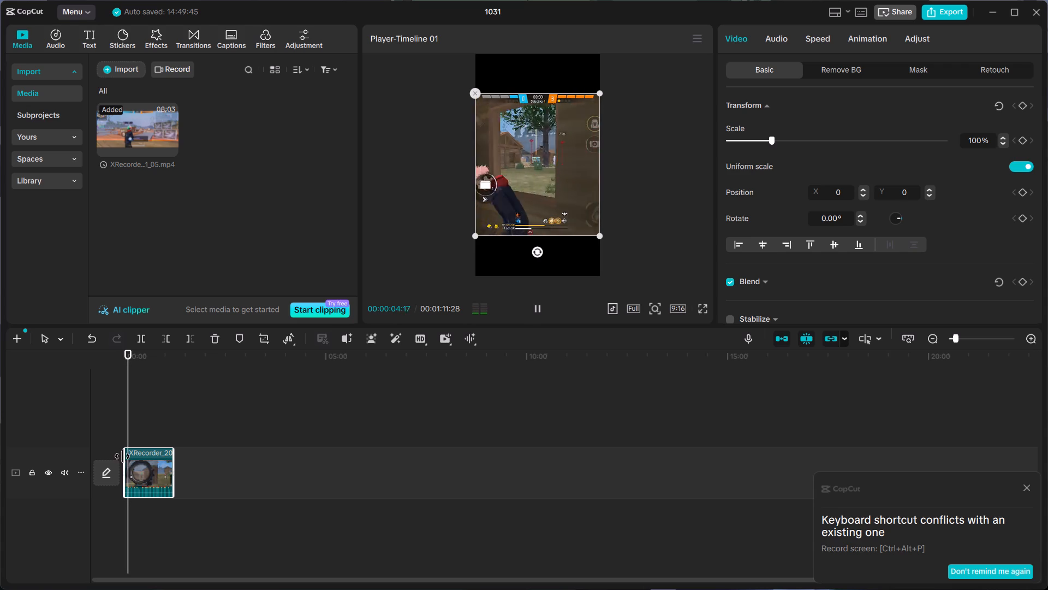
Extend the start of the gameplay clip back by about 5.5 seconds, giving a clip length of 00:01:17:13.
drag(124, 455, 121, 459)
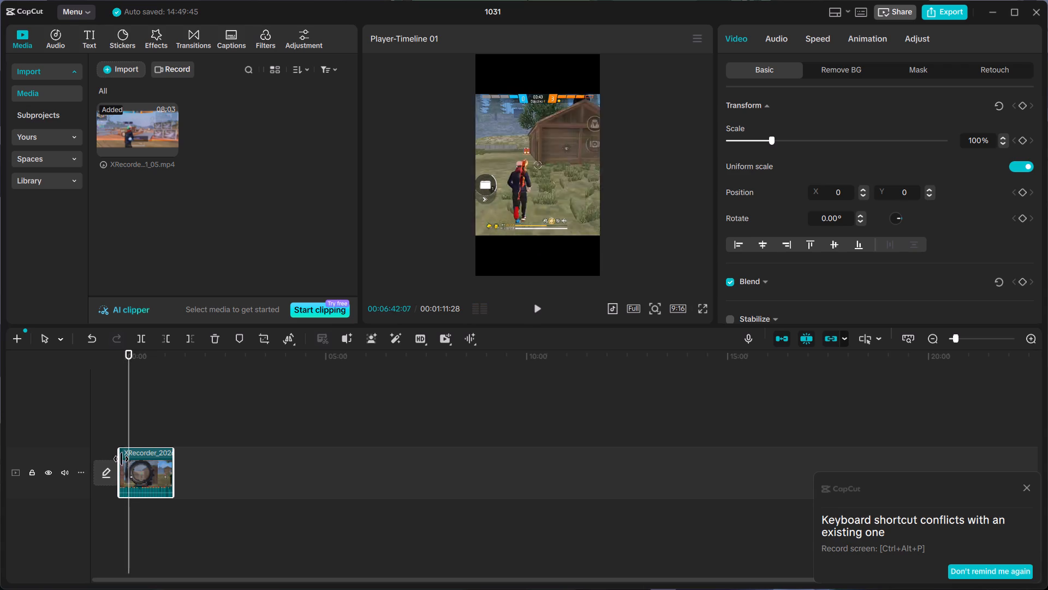
drag(121, 459, 125, 459)
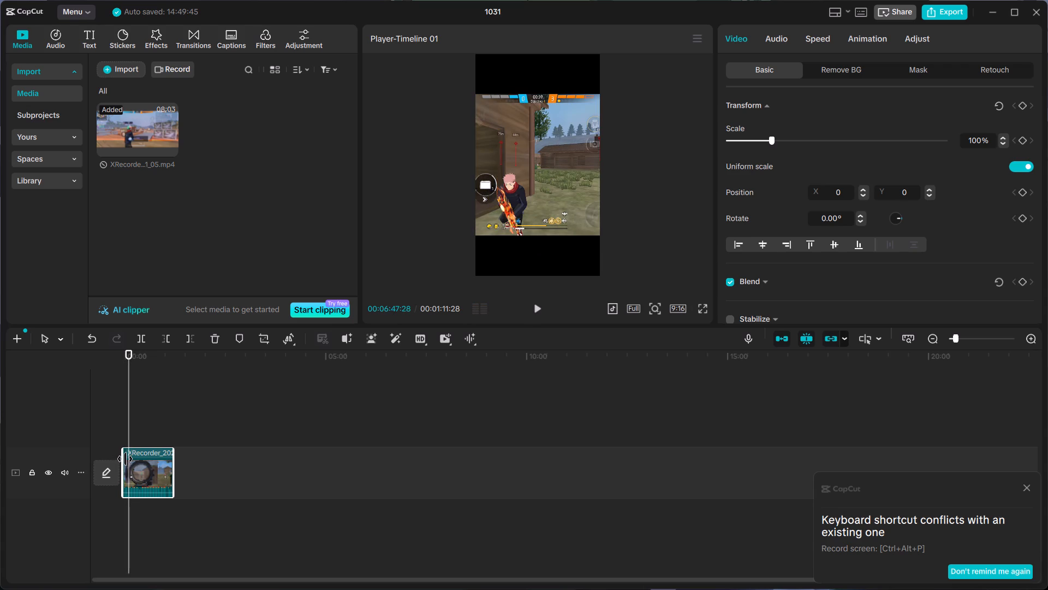
drag(125, 459, 126, 461)
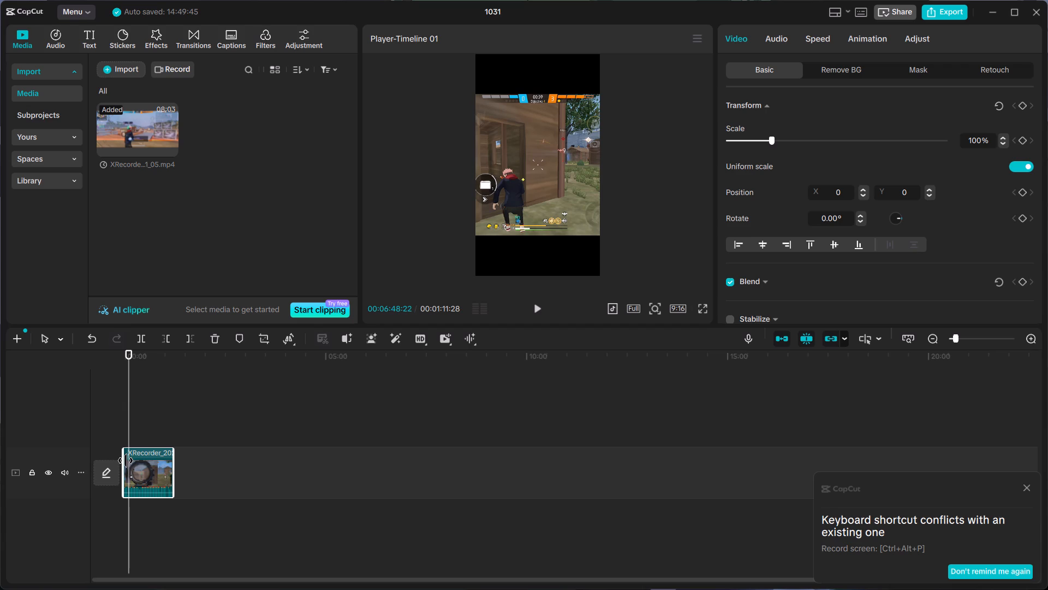
drag(126, 461, 123, 463)
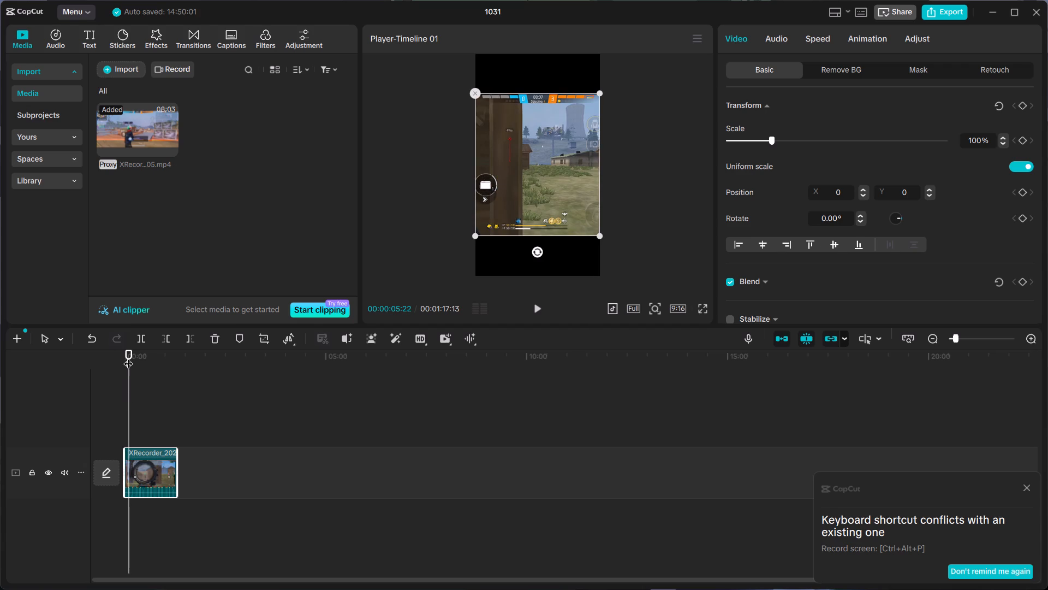
Play the clip from its beginning to check the new starting point.
drag(128, 357, 116, 373)
click(536, 312)
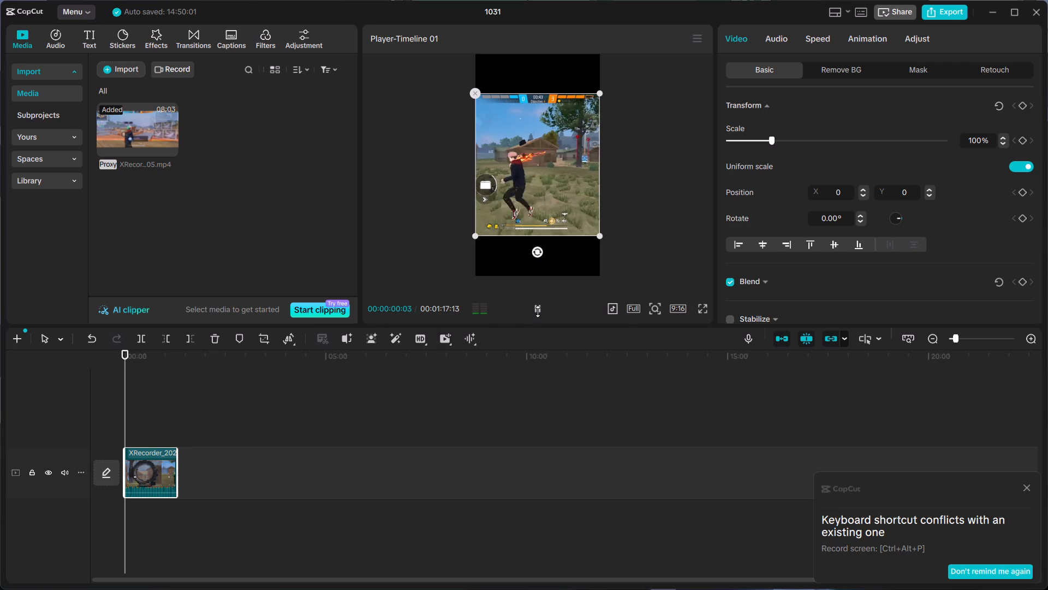
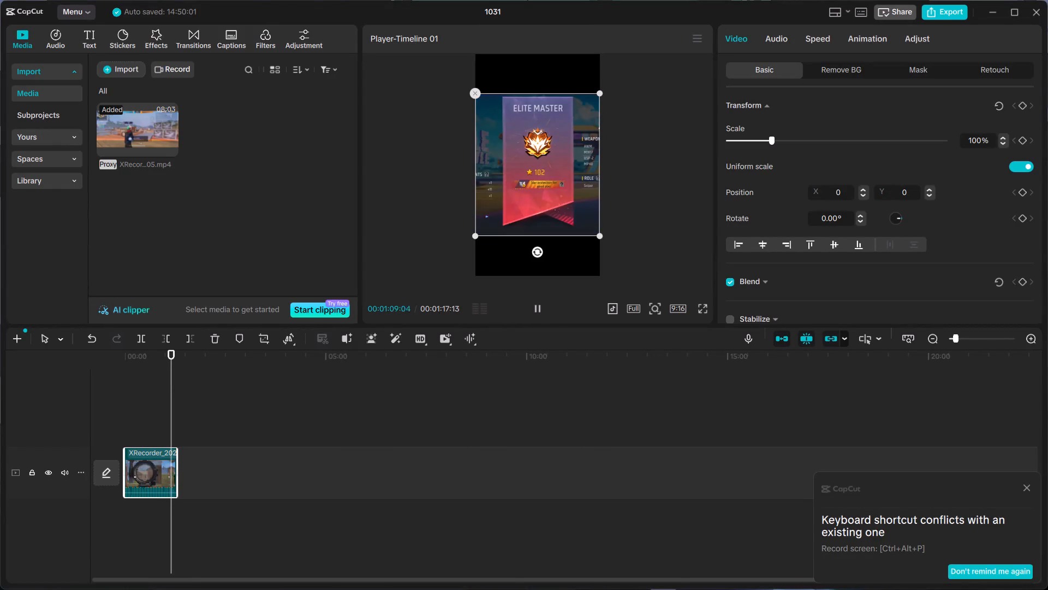
Find the end of the wanted gameplay at about 00:01:04 and remove everything in the clip after it.
drag(172, 377, 169, 389)
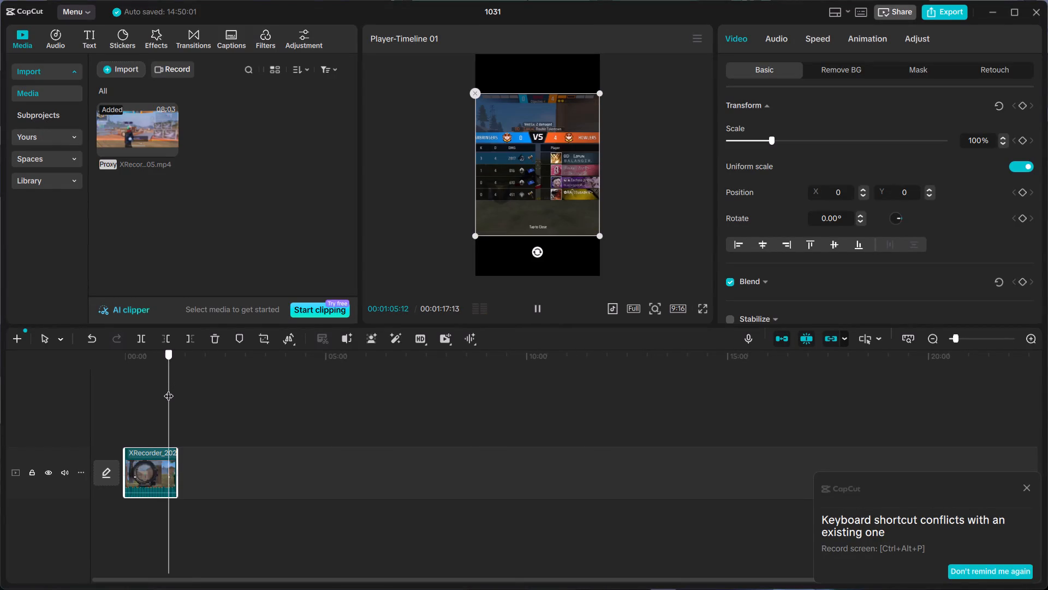
drag(169, 389, 172, 393)
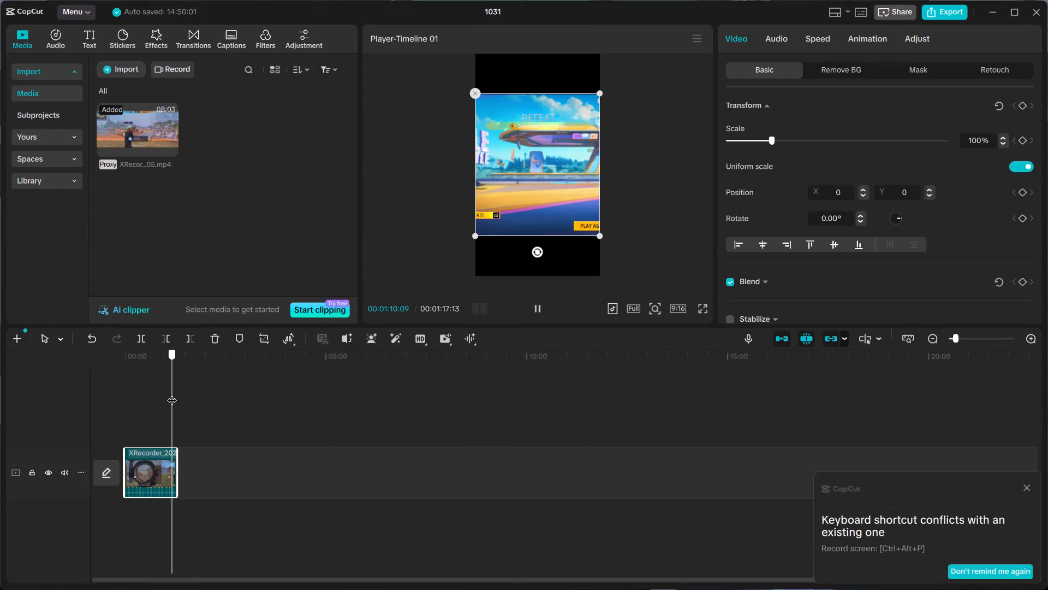
drag(172, 393, 170, 394)
right_click(170, 394)
click(350, 404)
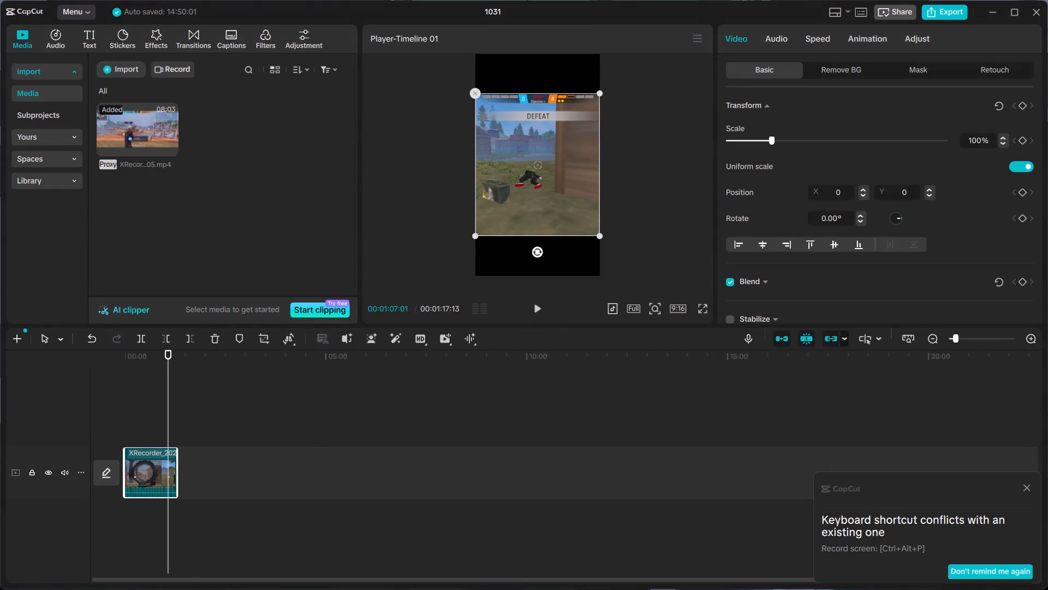
click(155, 472)
click(188, 342)
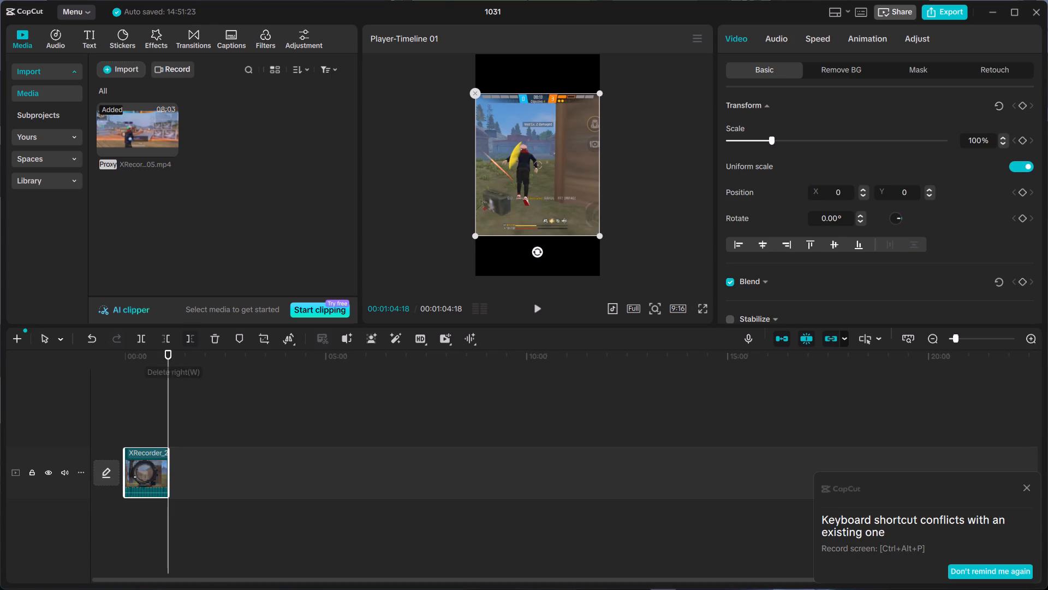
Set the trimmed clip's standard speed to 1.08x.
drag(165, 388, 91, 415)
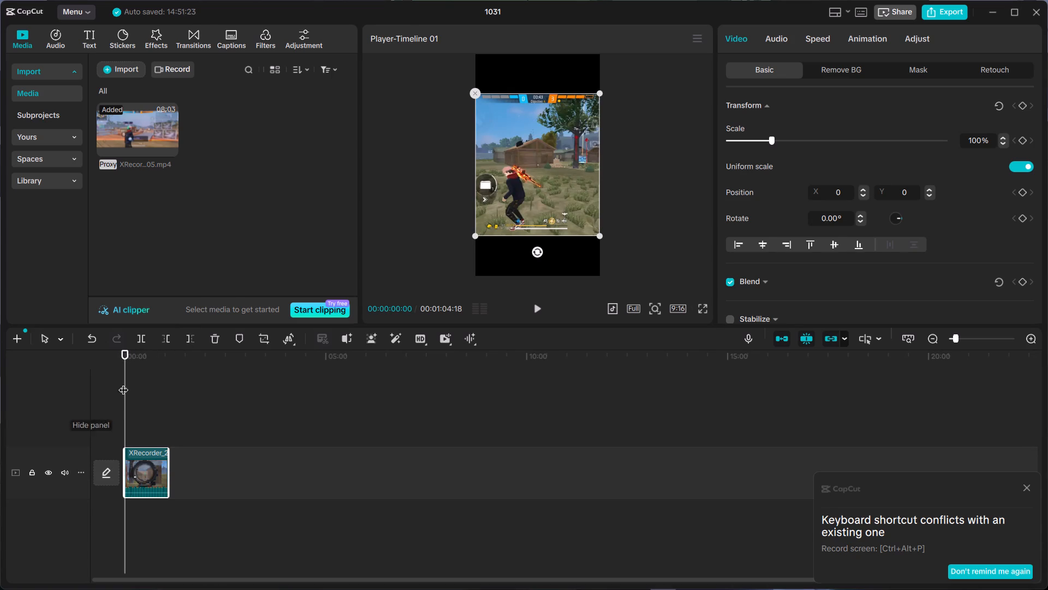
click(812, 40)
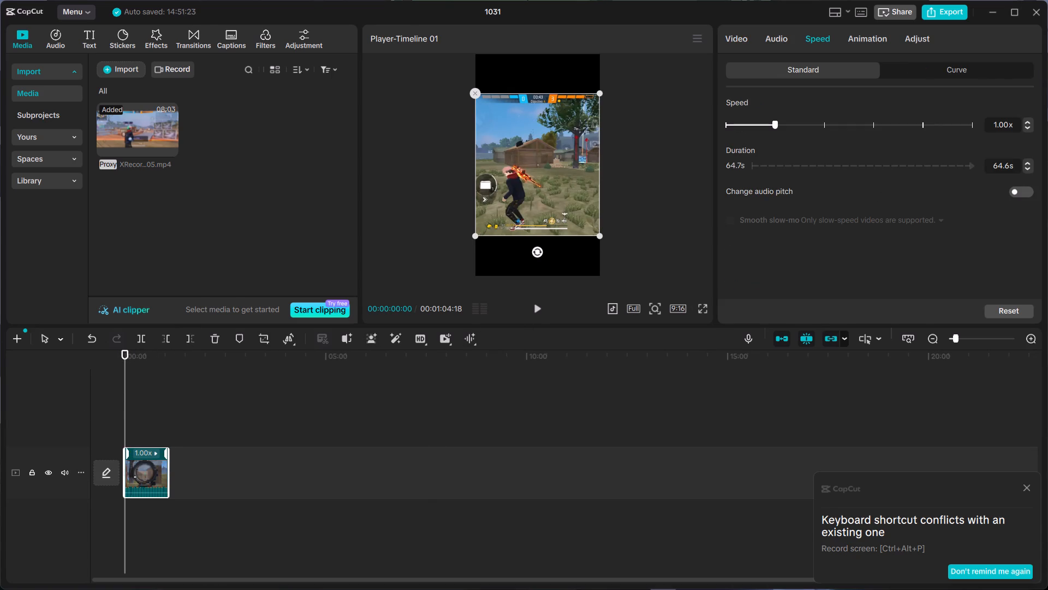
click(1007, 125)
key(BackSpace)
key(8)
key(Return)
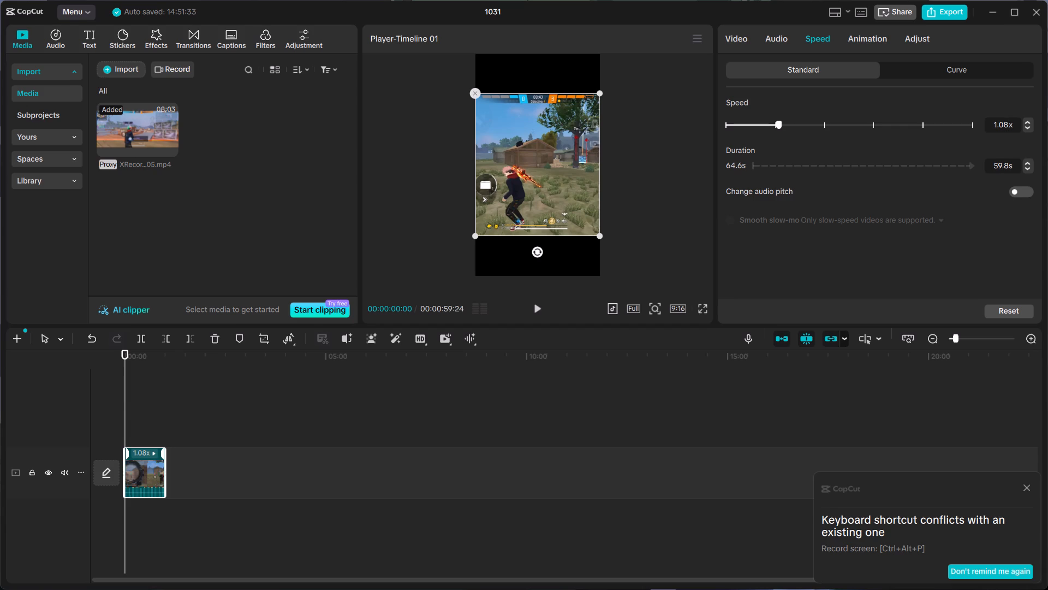
Play the sped-up clip from its beginning to review its pace.
drag(122, 385, 129, 402)
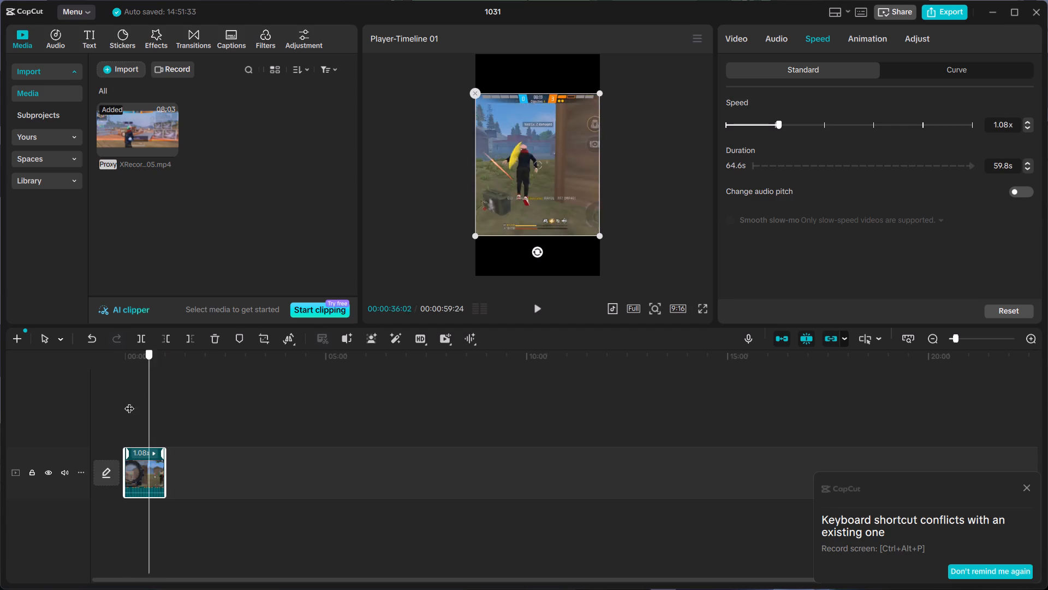
drag(129, 402, 88, 410)
key(space)
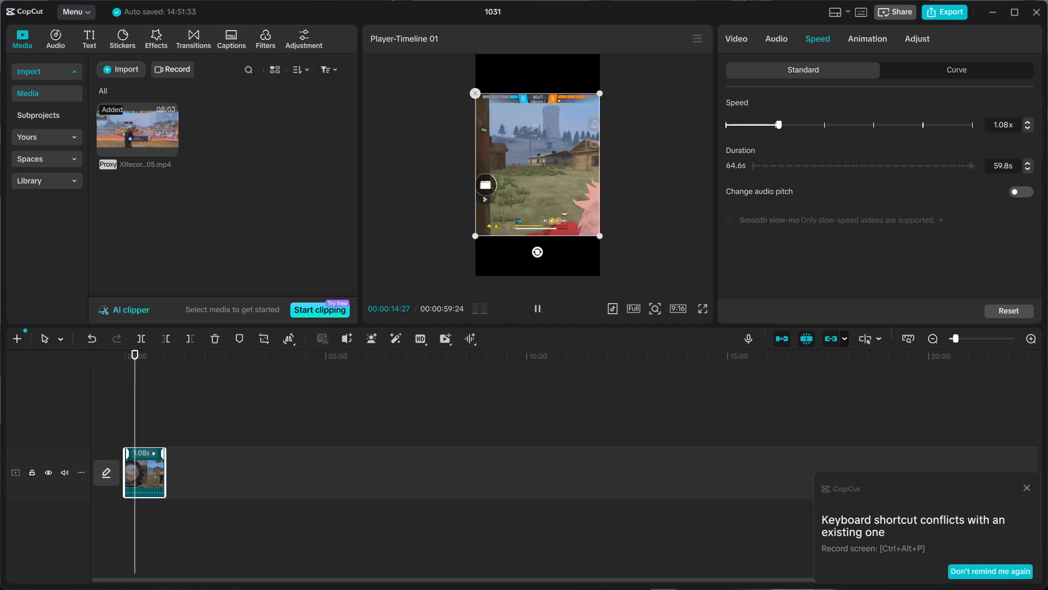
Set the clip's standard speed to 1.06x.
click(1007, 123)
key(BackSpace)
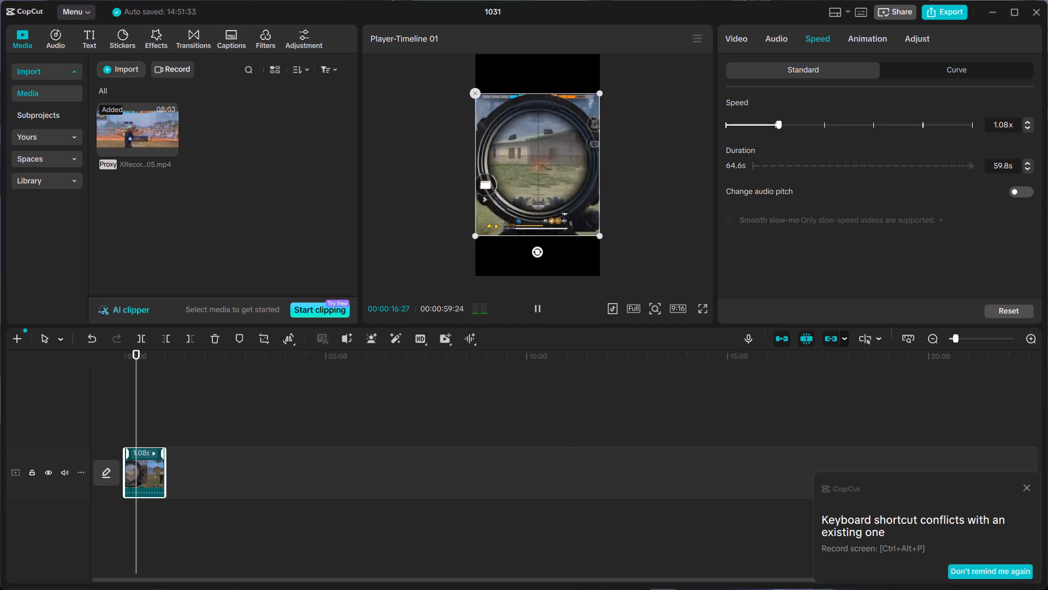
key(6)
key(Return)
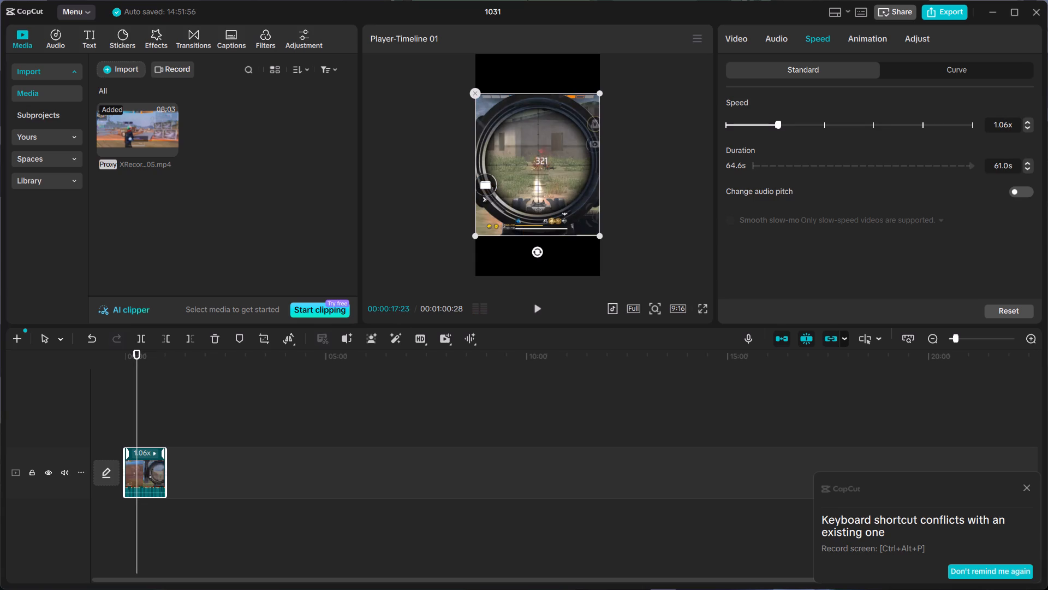
Play the clip from its beginning to review the new pace, stopping at about 18 seconds.
drag(132, 385, 94, 400)
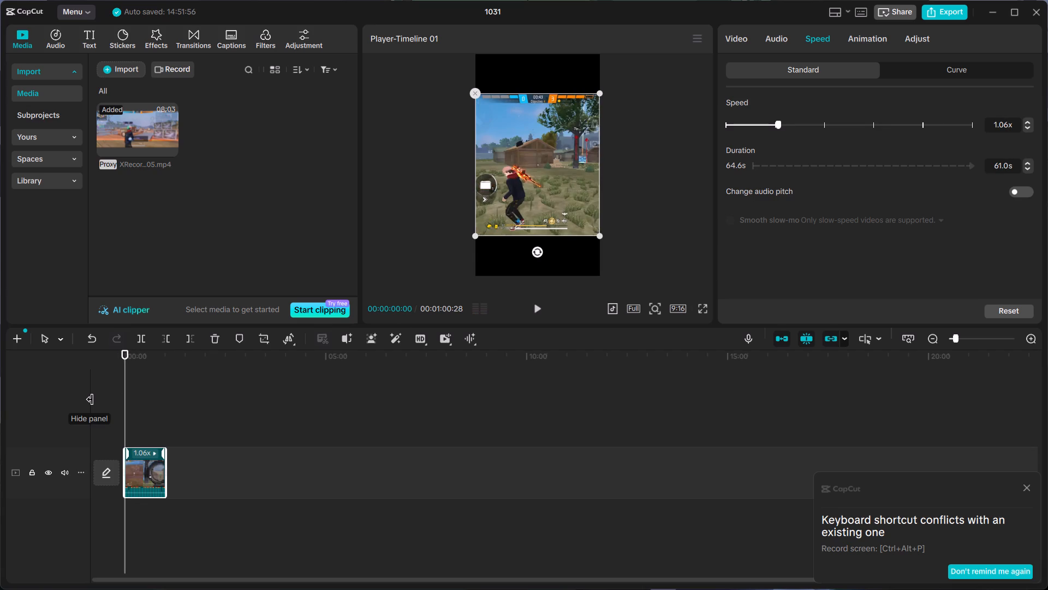
key(space)
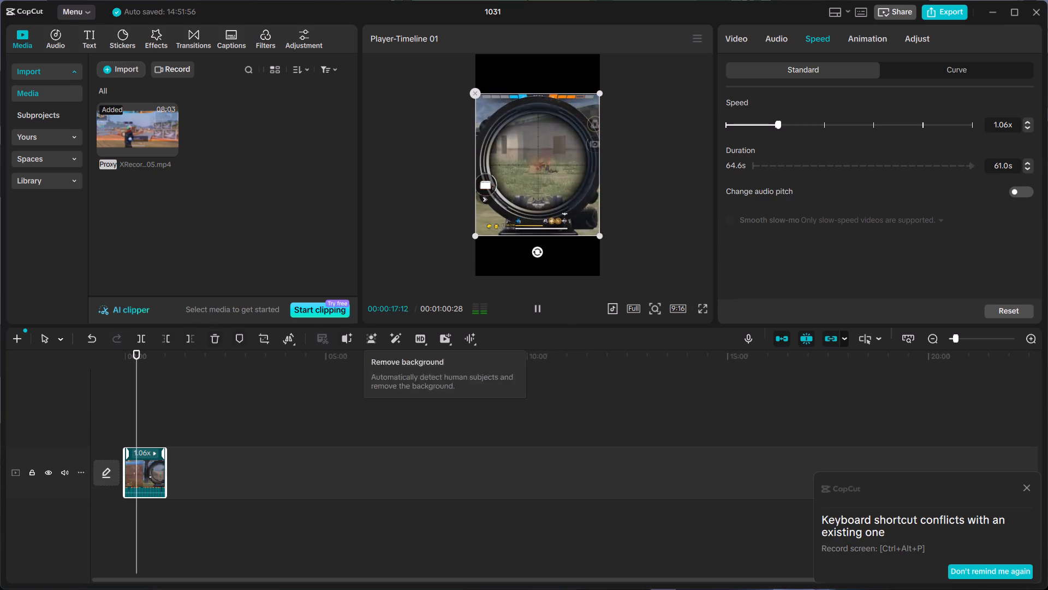
click(538, 308)
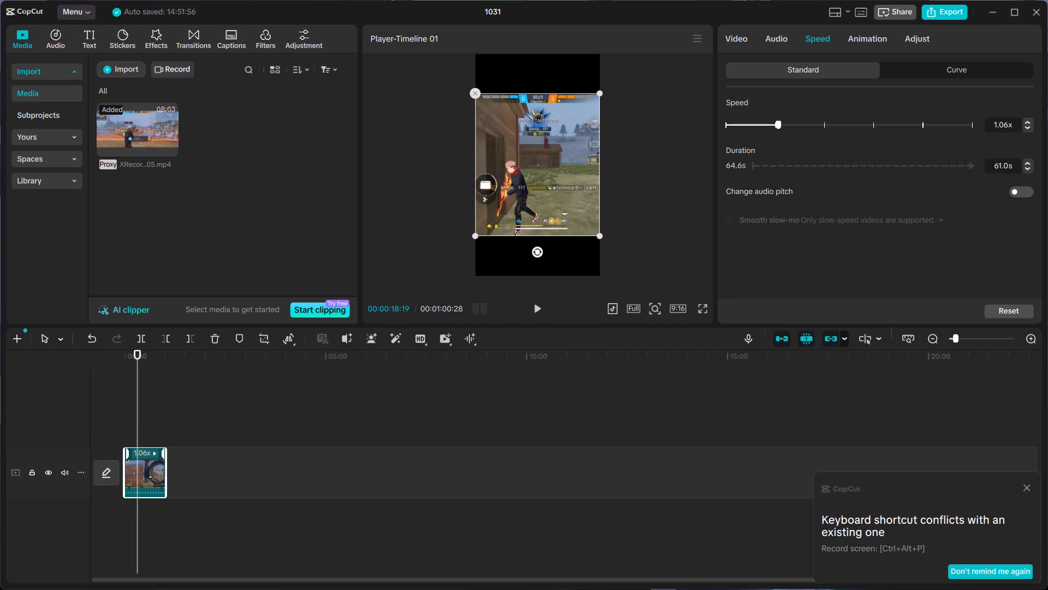
Set the clip's standard speed to 1.04x.
click(1009, 120)
key(BackSpace)
key(4)
key(Return)
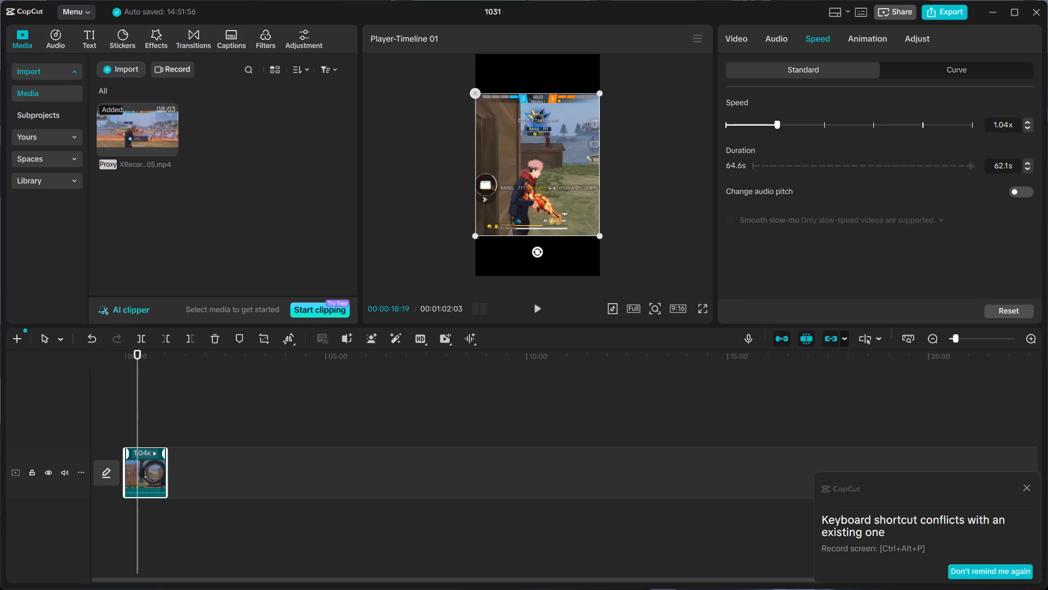
Play the clip from its beginning to review the adjusted speed.
drag(138, 373, 91, 403)
key(space)
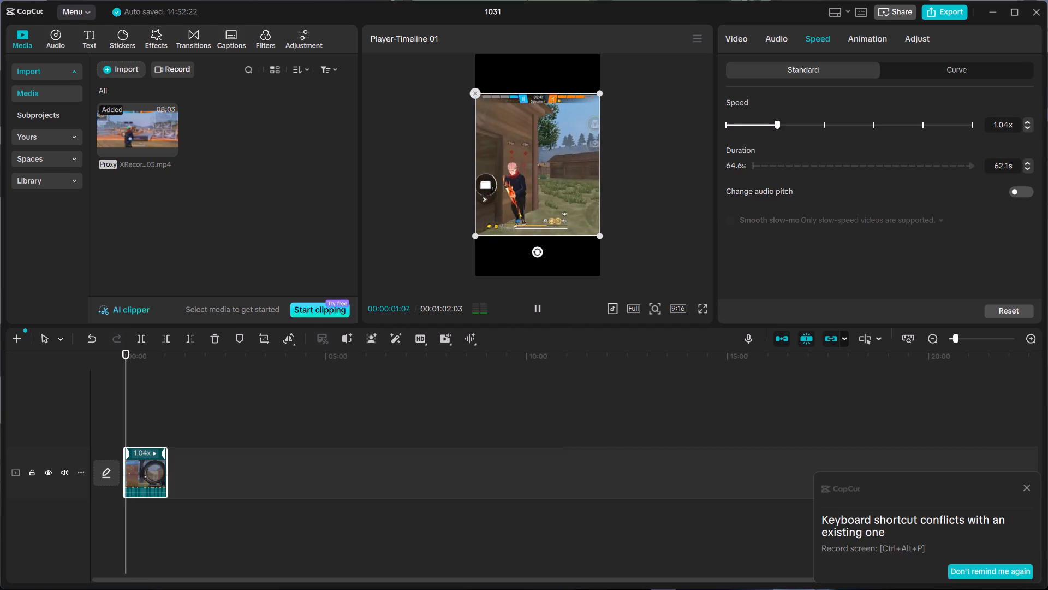
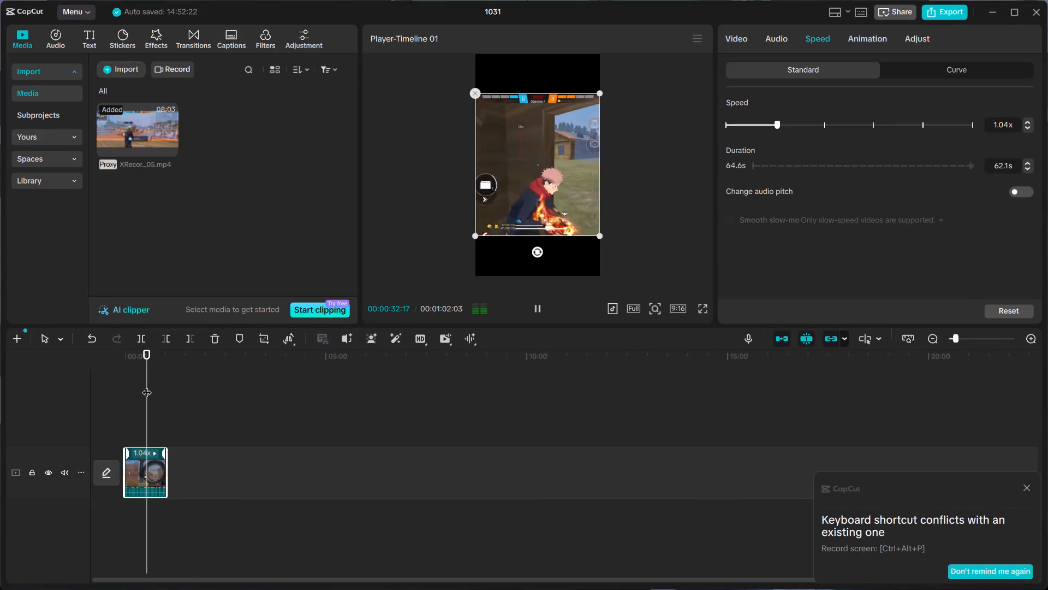
Scrub and play through the clip between about 16 and 38 seconds to look for a section to cut.
drag(147, 386, 144, 399)
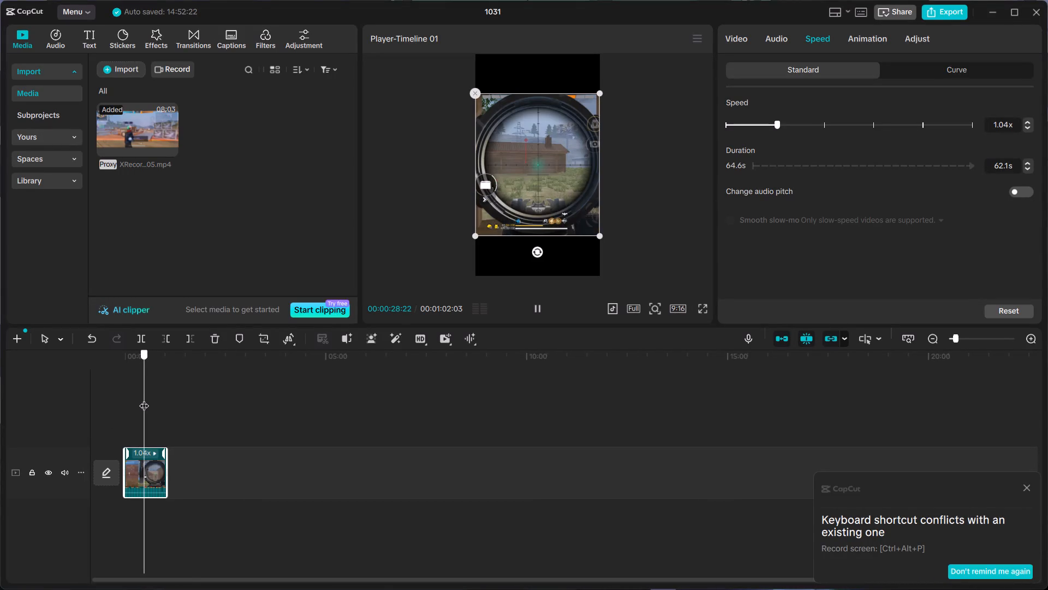
drag(144, 399, 150, 400)
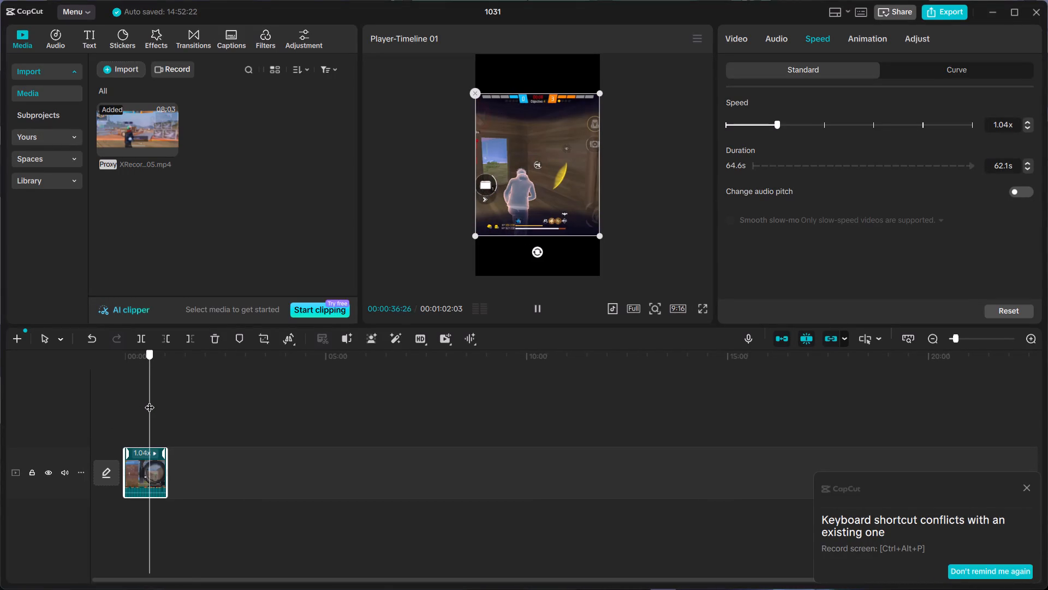
drag(150, 400, 146, 406)
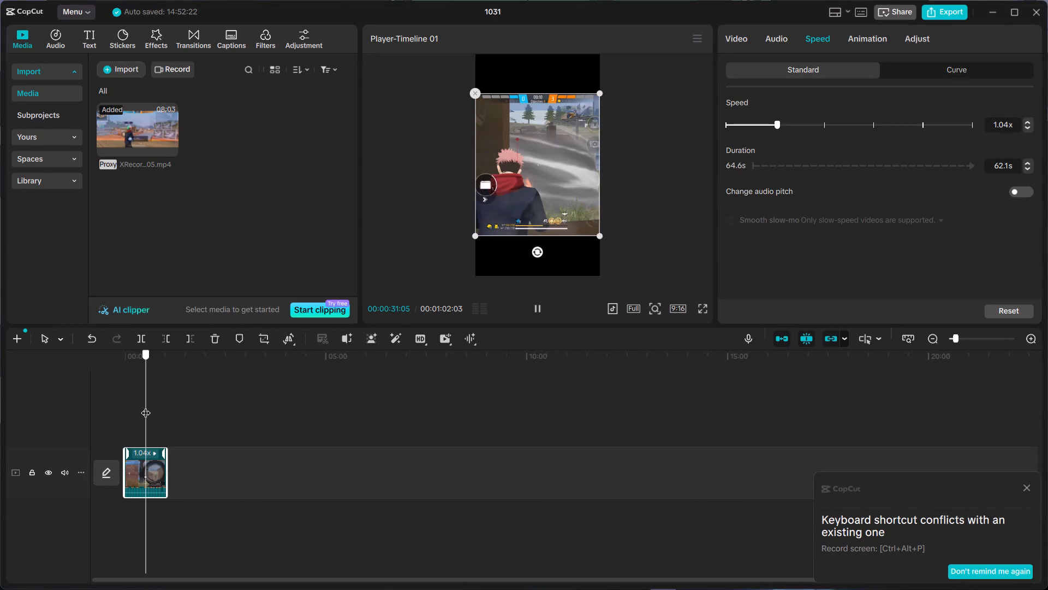
drag(146, 406, 150, 406)
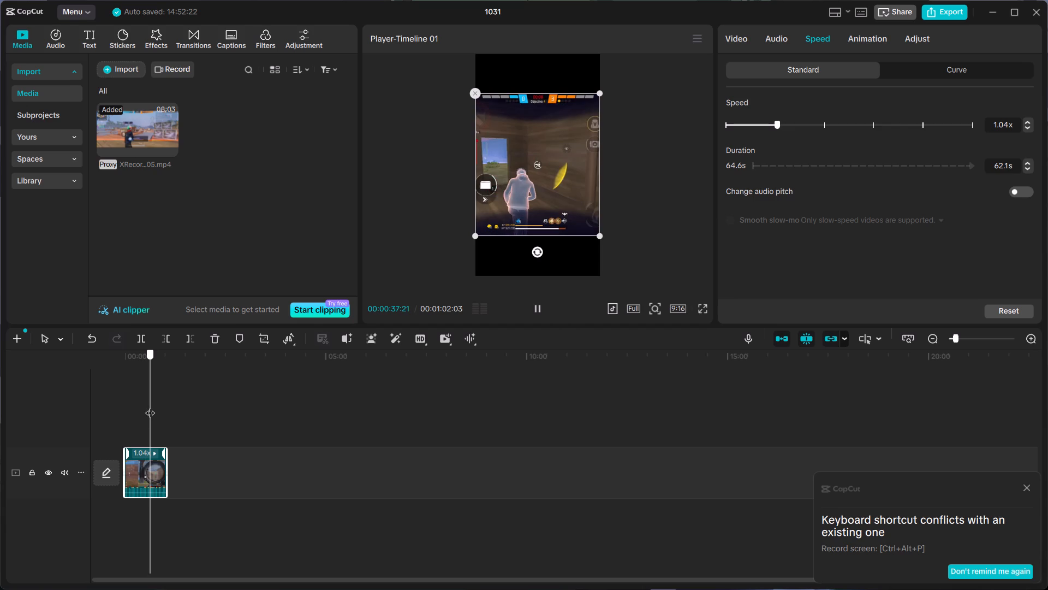
drag(150, 406, 138, 415)
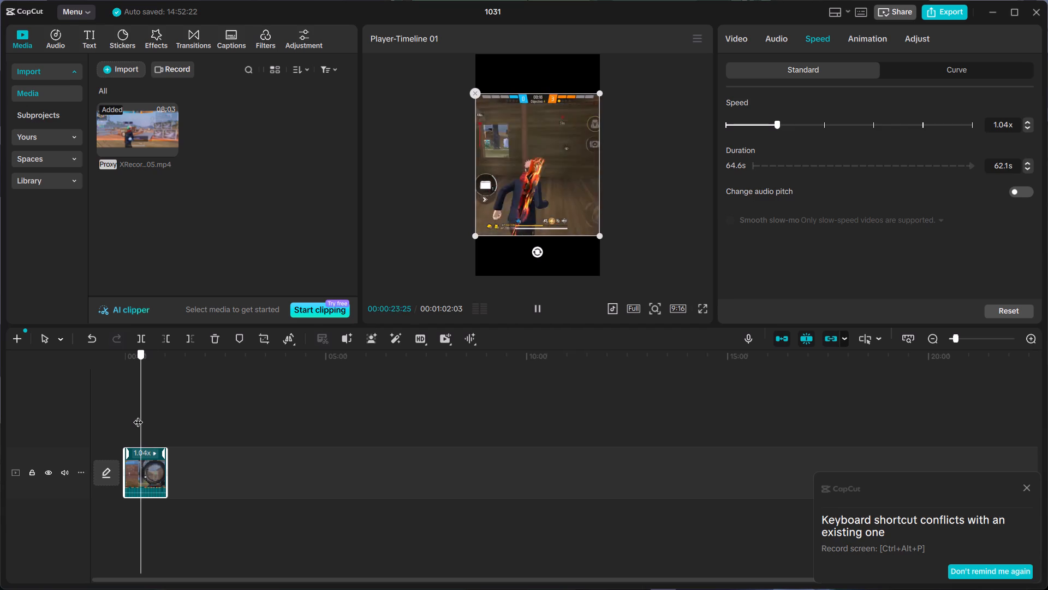
drag(138, 415, 136, 417)
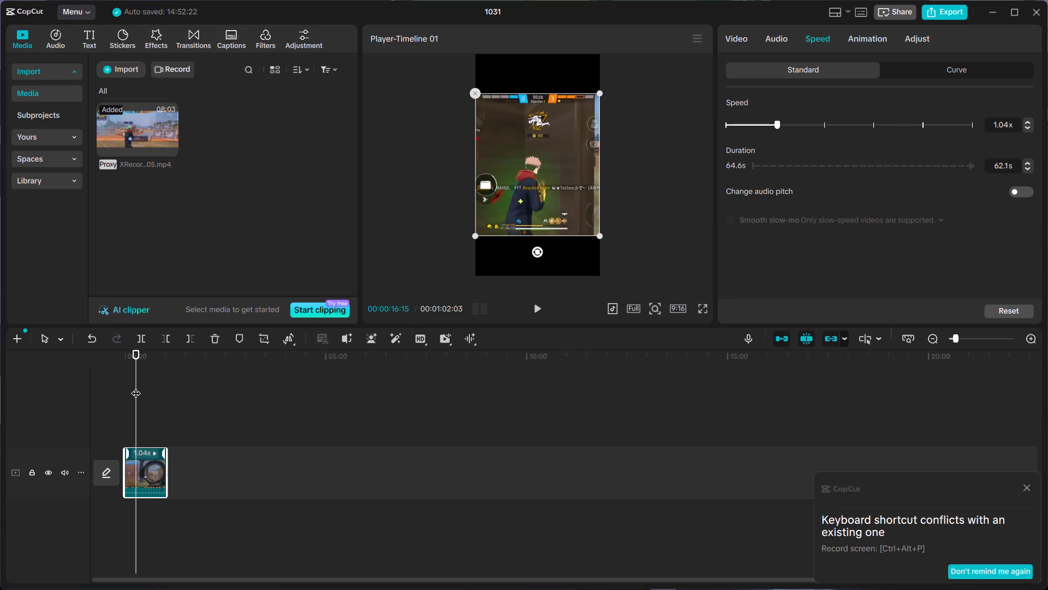
drag(136, 386, 137, 402)
drag(137, 402, 138, 403)
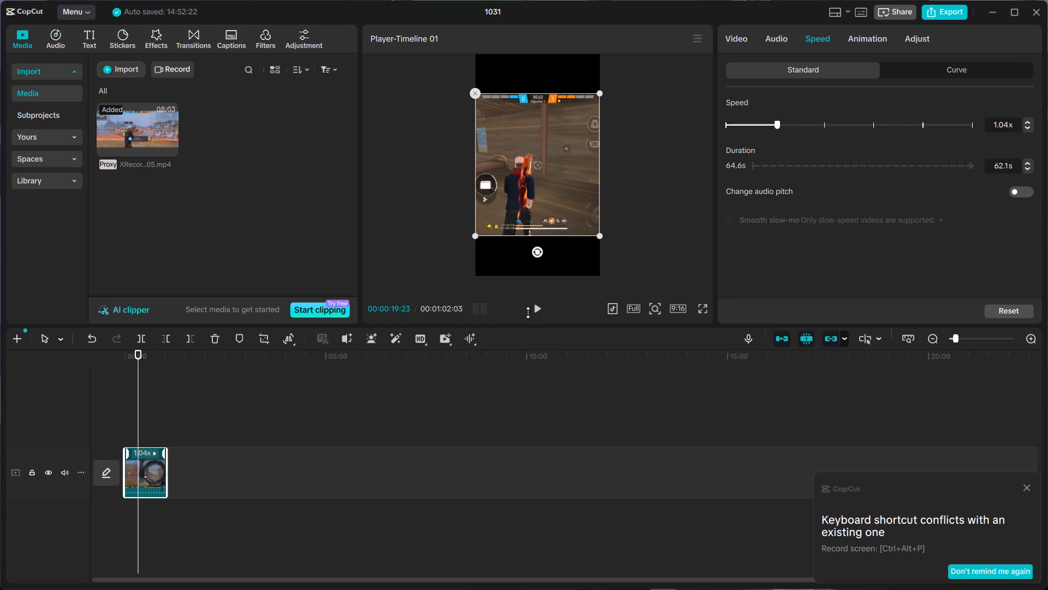
click(540, 309)
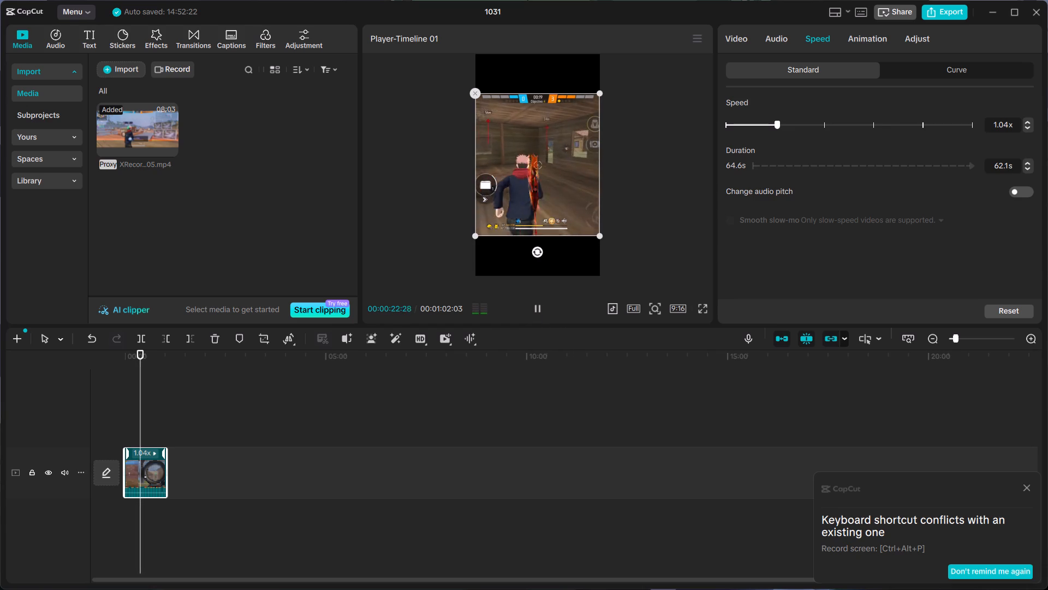
click(137, 391)
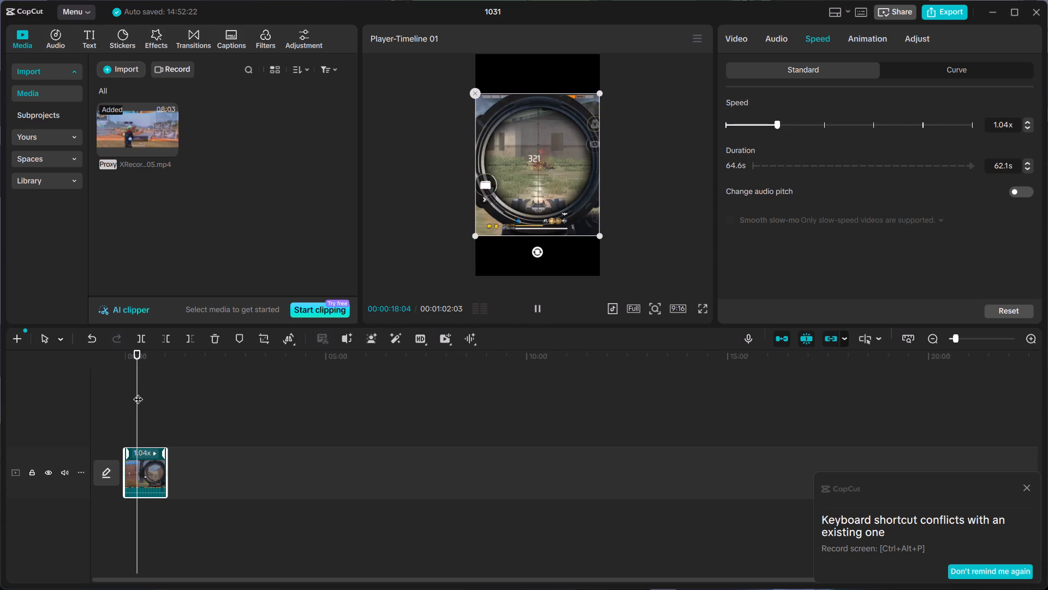
drag(138, 392, 142, 396)
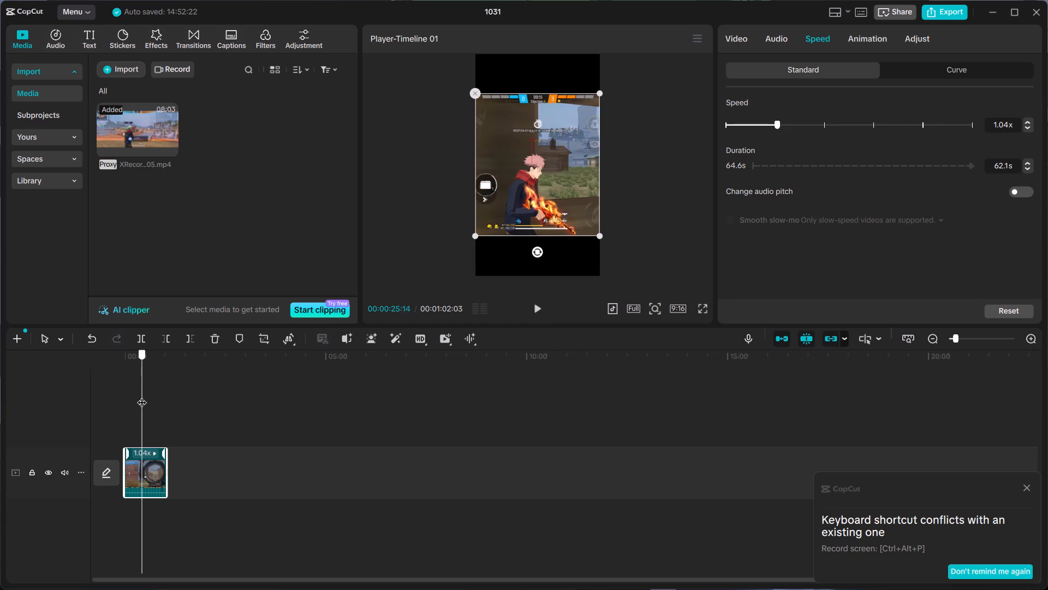
drag(142, 396, 140, 399)
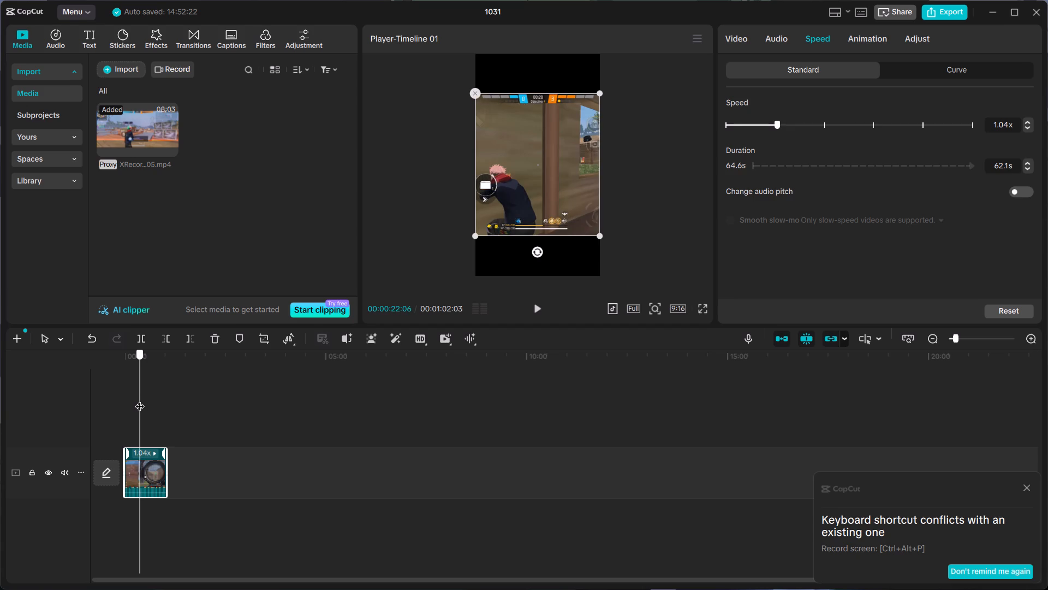
drag(140, 399, 140, 405)
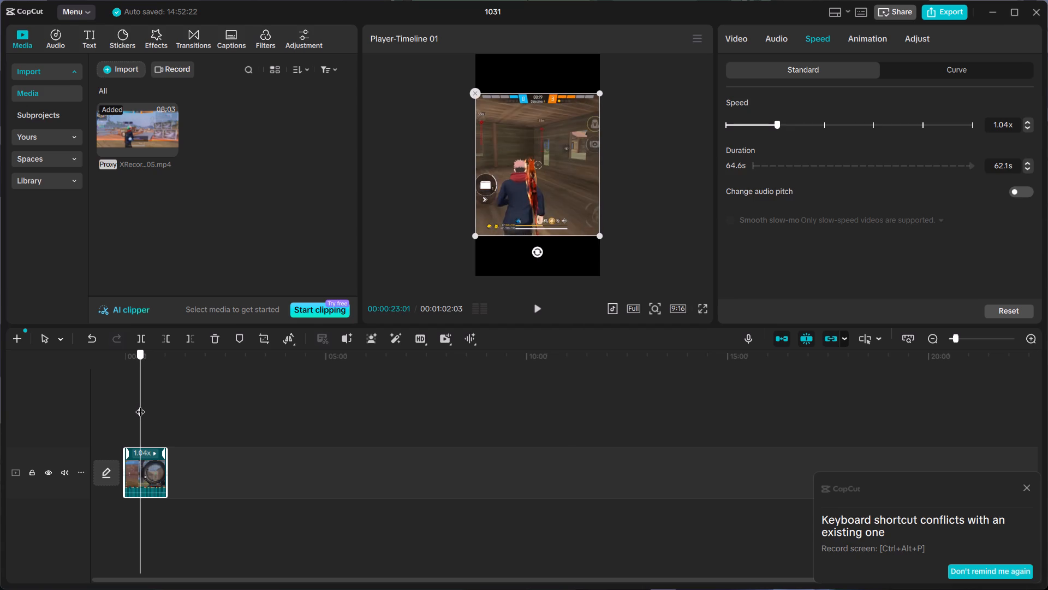
drag(140, 405, 136, 407)
key(space)
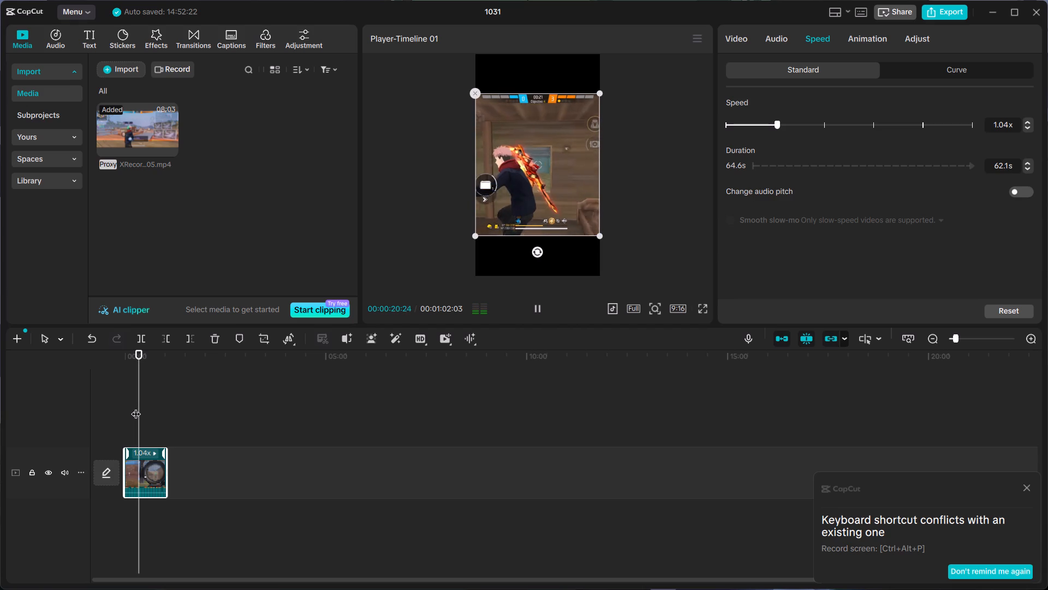
key(space)
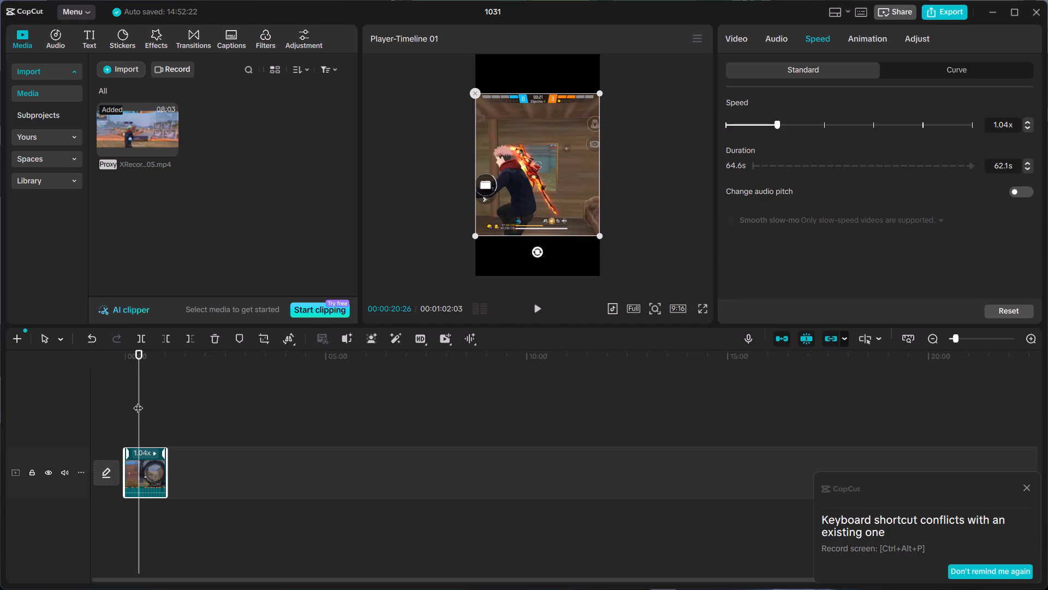
drag(138, 401, 136, 407)
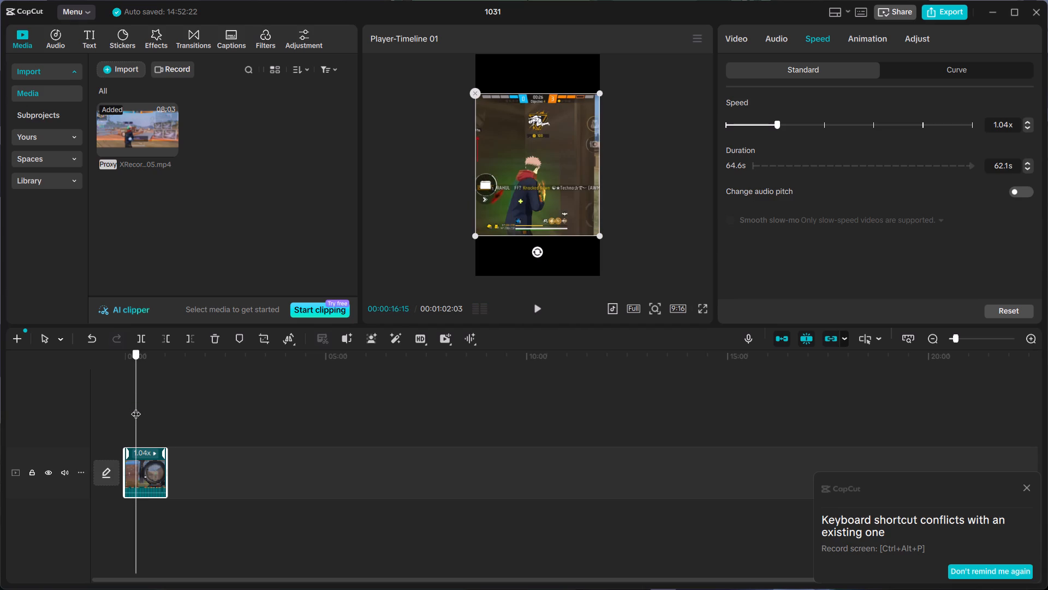
drag(136, 407, 136, 408)
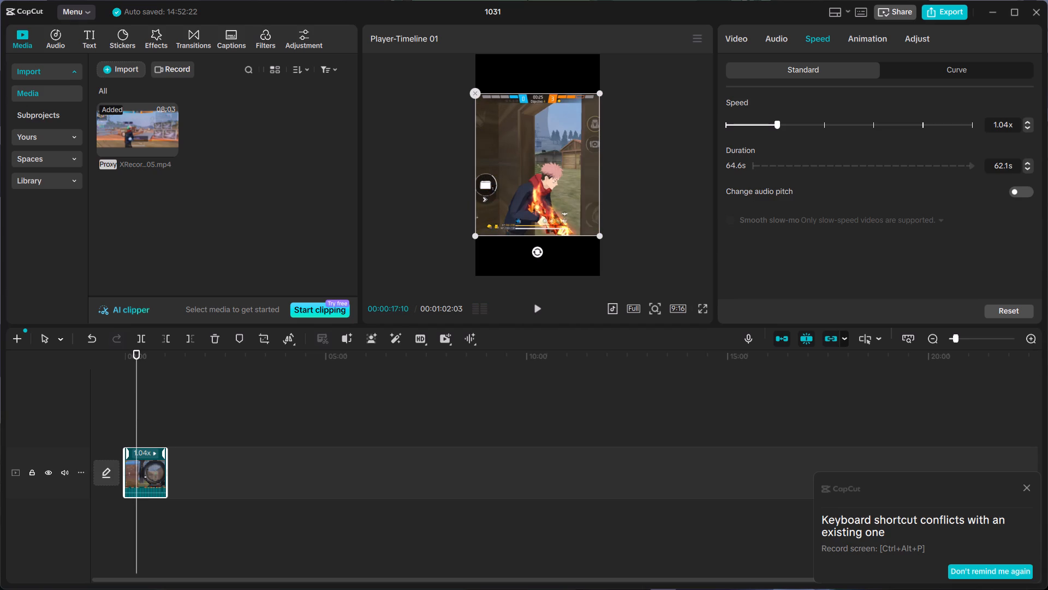
Examine the frames between about 18 and 22 seconds more closely to find the cut point.
triple_click(1033, 339)
click(331, 403)
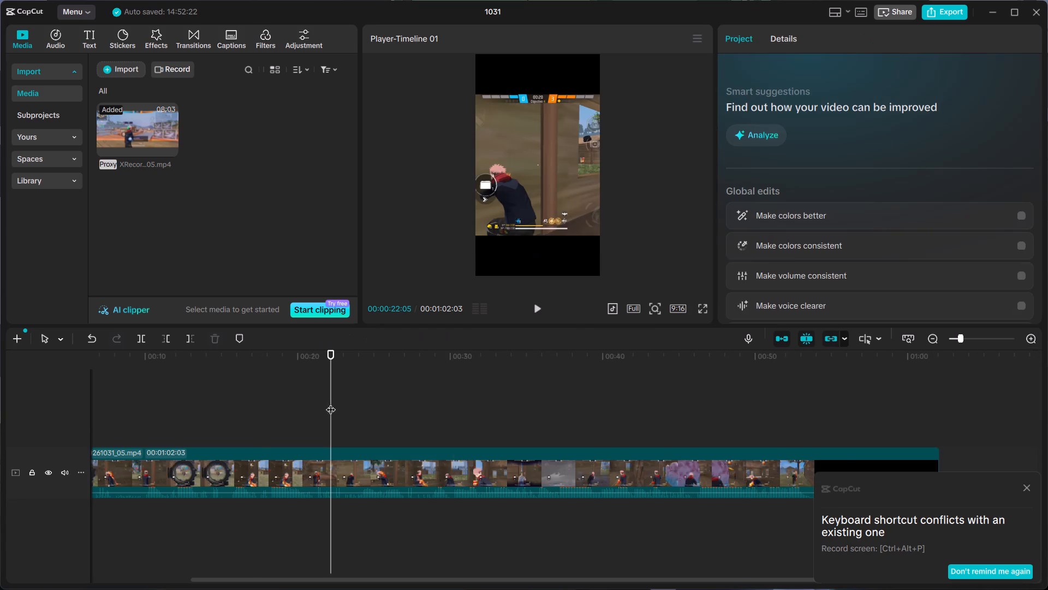
click(319, 408)
click(302, 408)
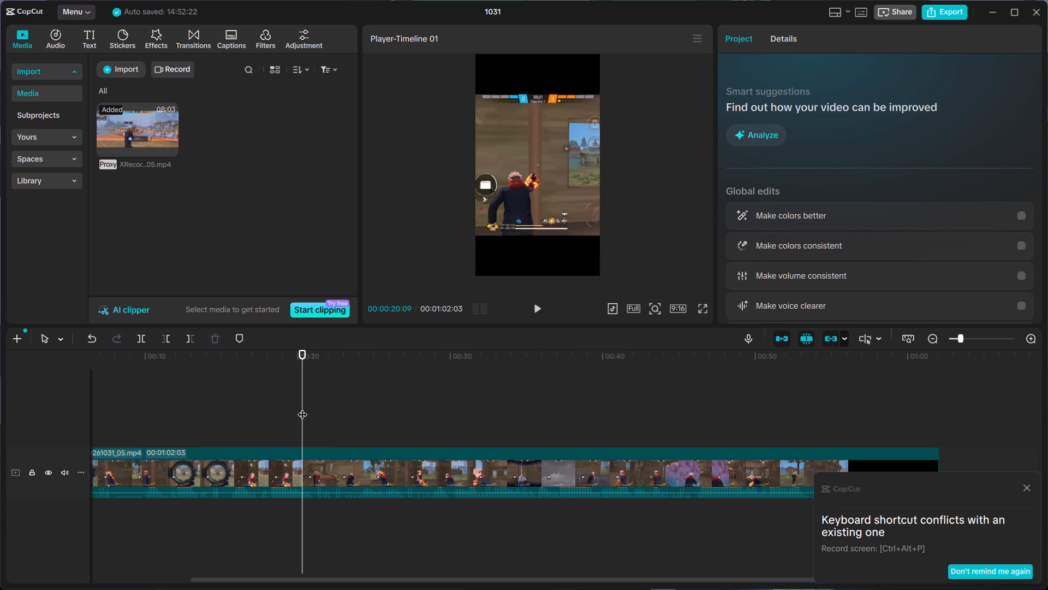
click(275, 410)
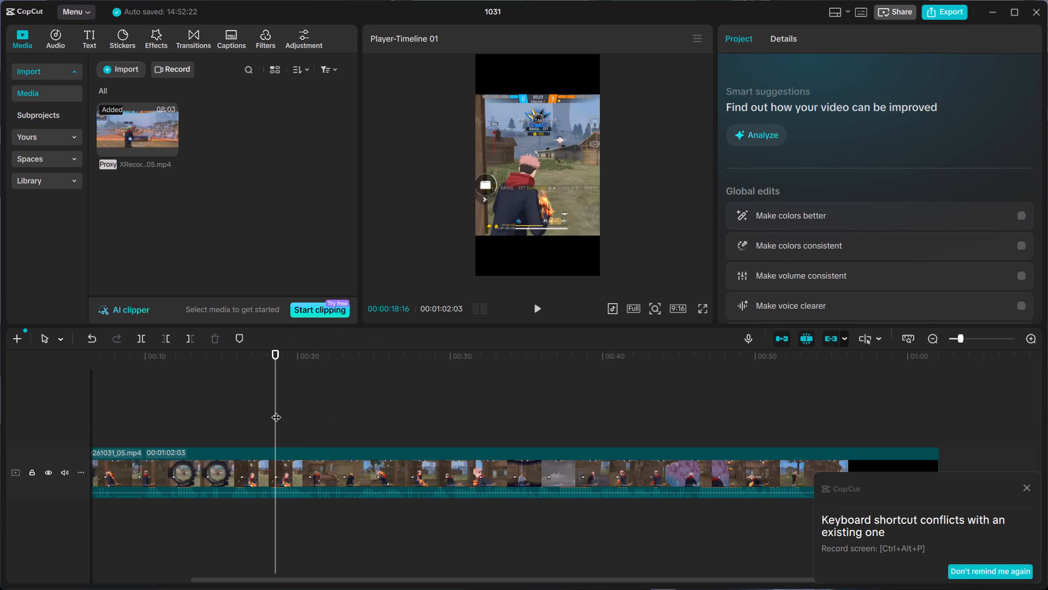
click(278, 410)
click(286, 410)
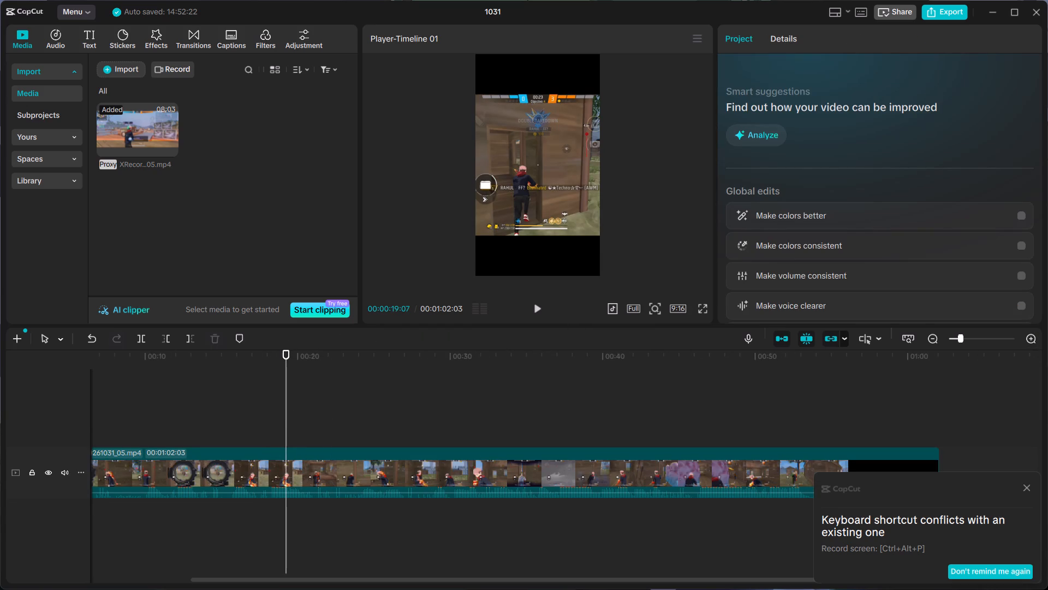
click(289, 411)
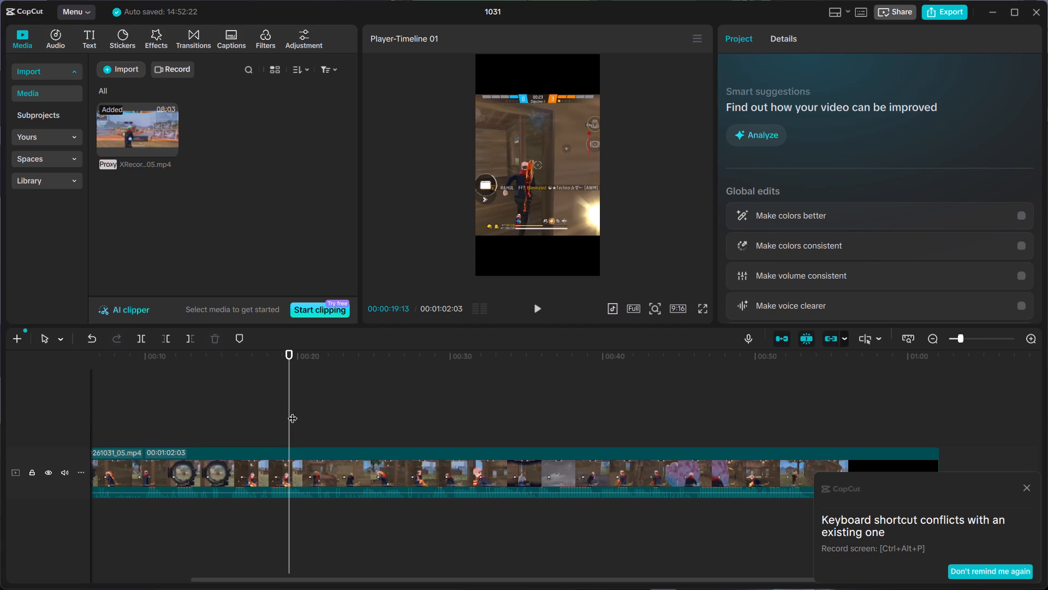
click(293, 411)
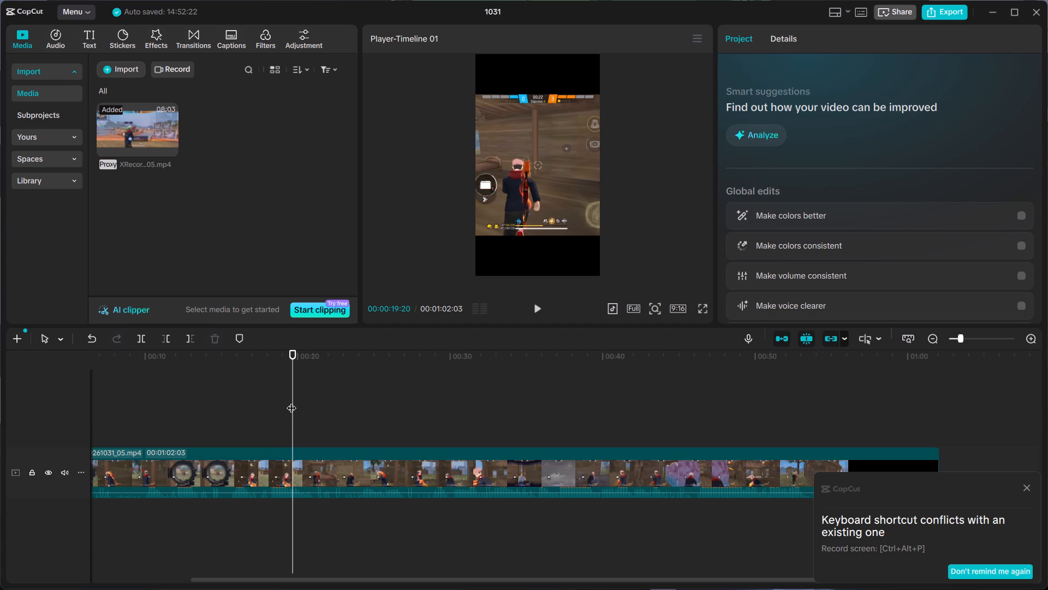
drag(292, 387, 295, 393)
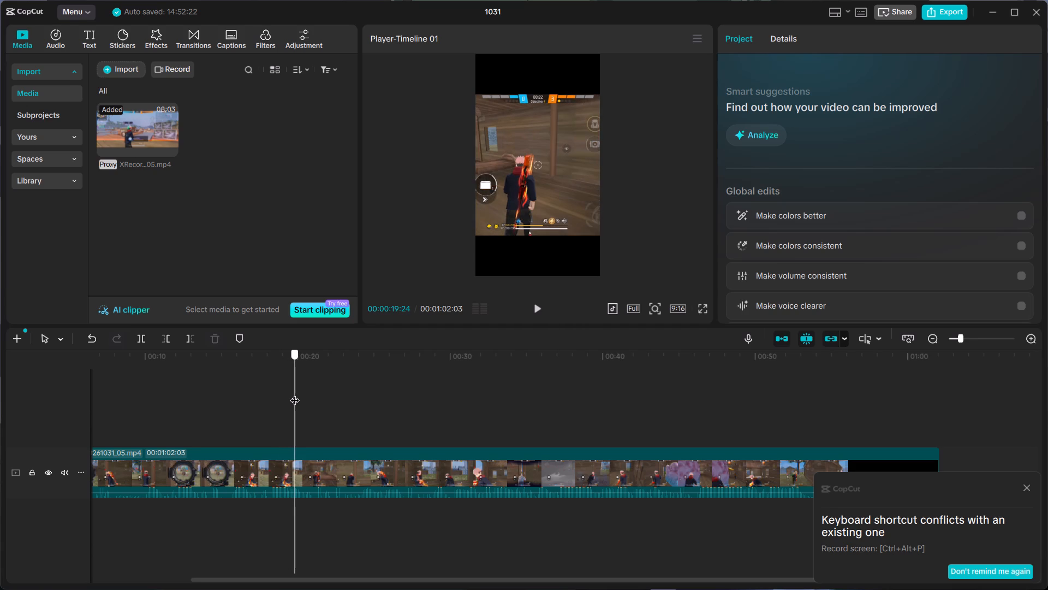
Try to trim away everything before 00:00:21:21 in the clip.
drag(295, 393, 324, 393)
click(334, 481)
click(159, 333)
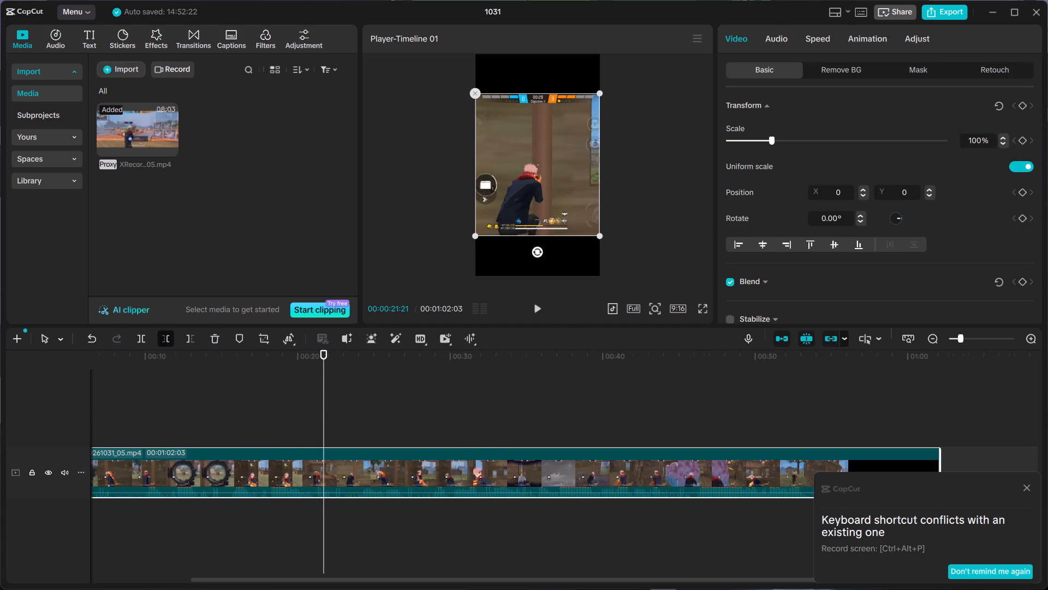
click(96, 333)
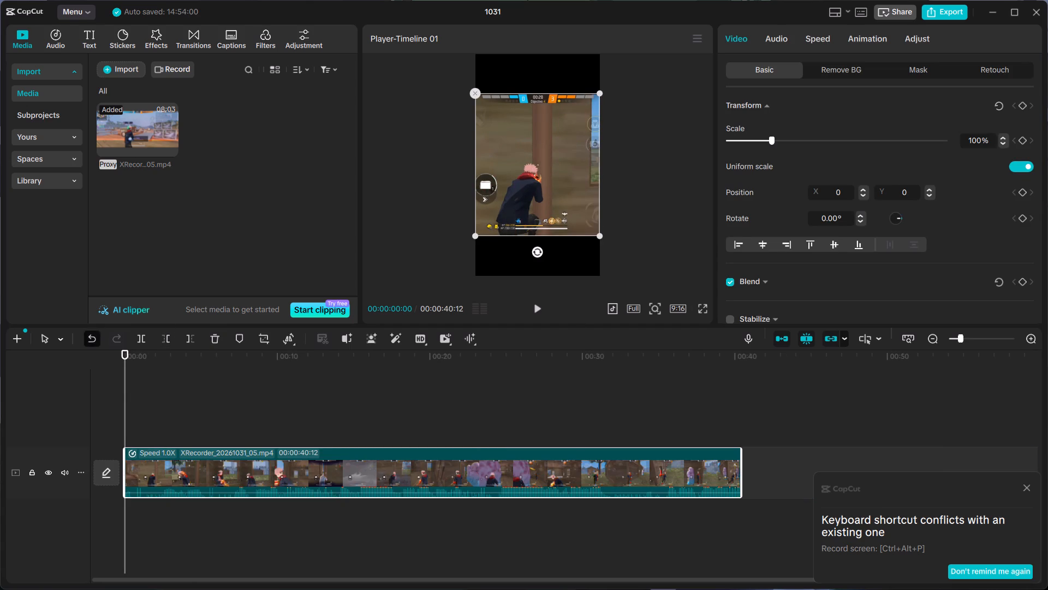
Split the gameplay clip at 00:00:21:23.
click(620, 423)
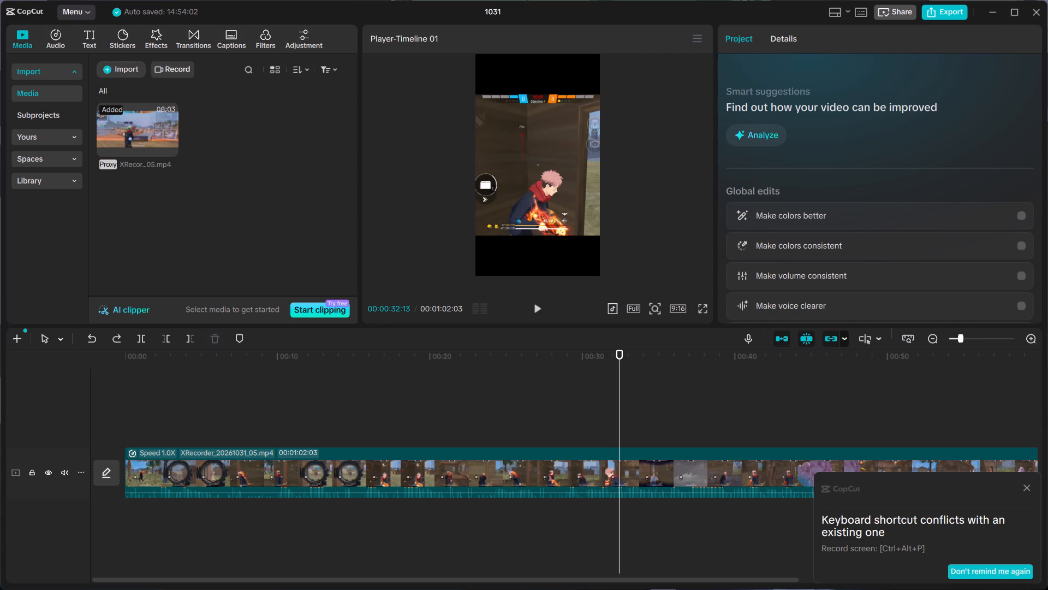
drag(617, 395, 491, 425)
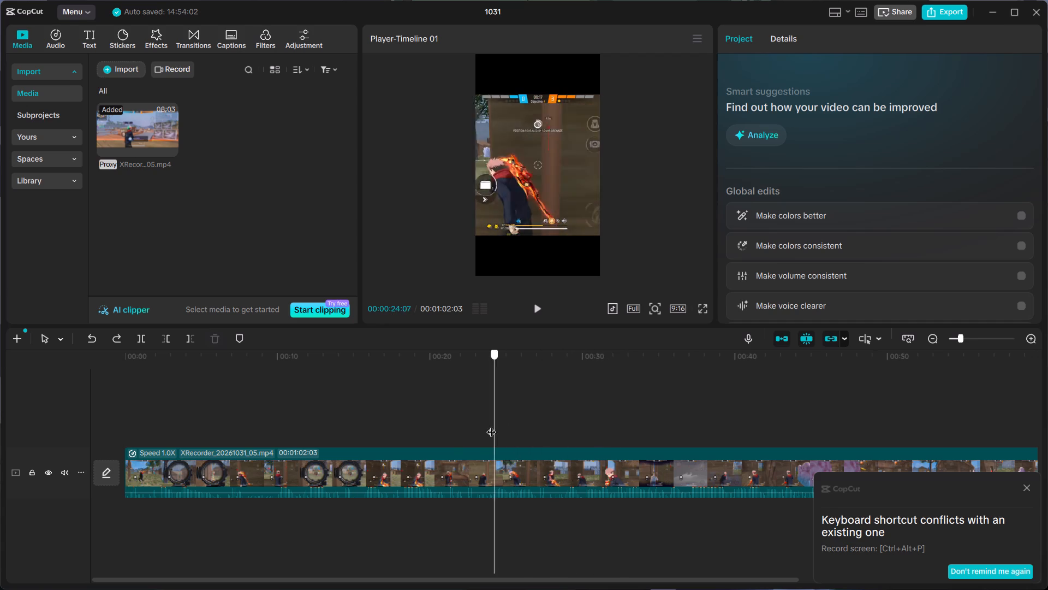
drag(491, 425, 472, 433)
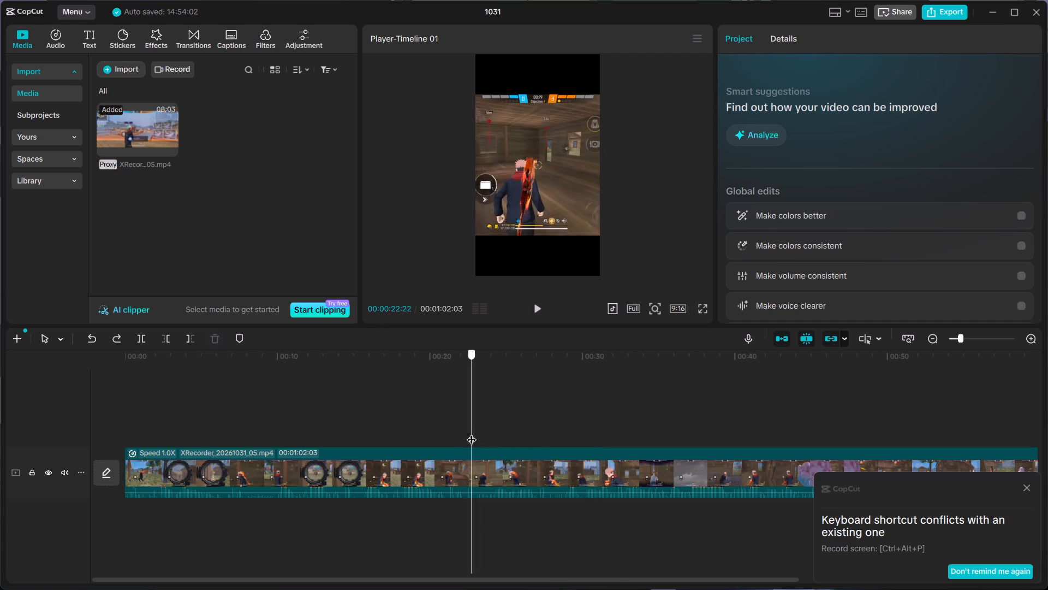
drag(472, 433, 443, 441)
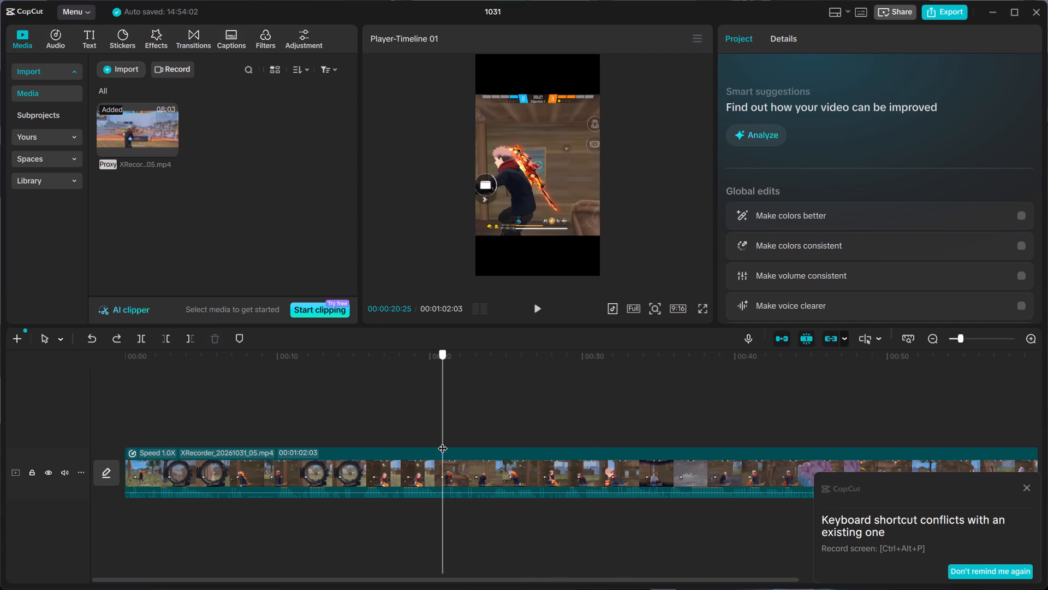
drag(443, 441, 457, 439)
click(437, 468)
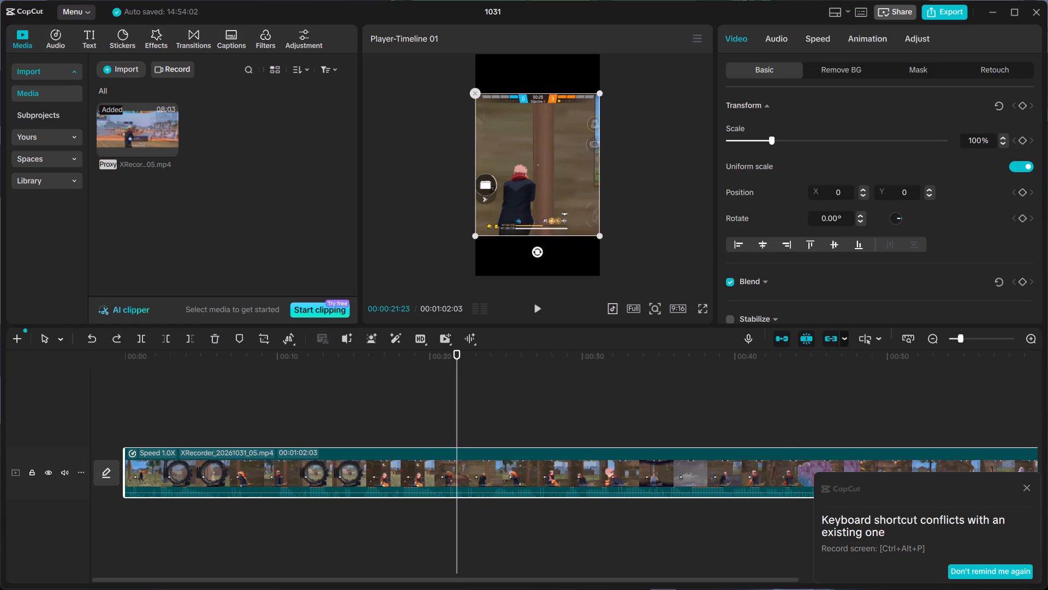
click(141, 340)
Find the cut point in the second clip and trim away everything in it before 00:00:29:27.
click(536, 399)
click(597, 397)
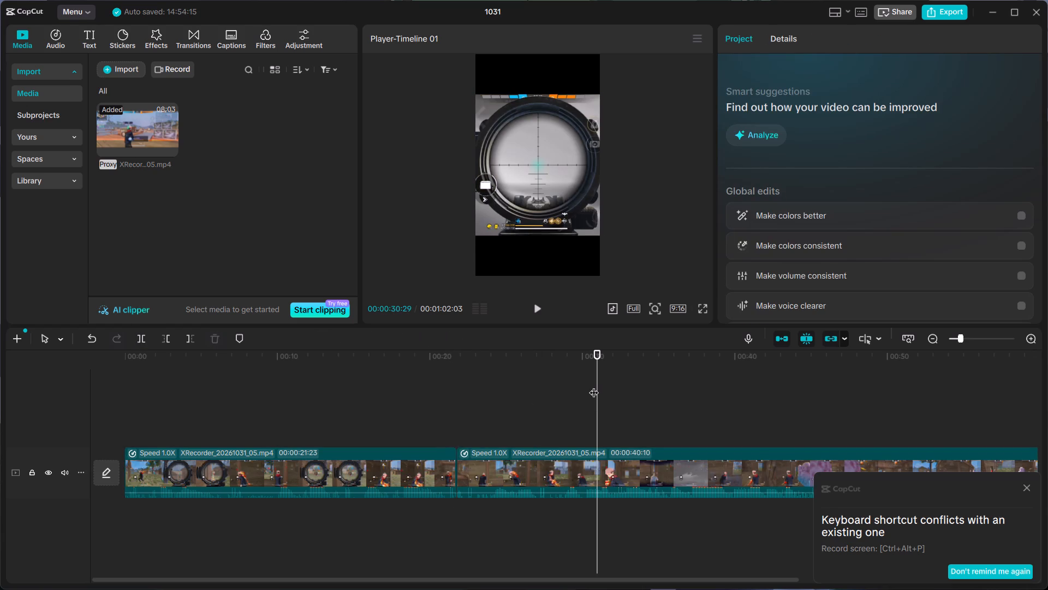
drag(599, 381, 525, 419)
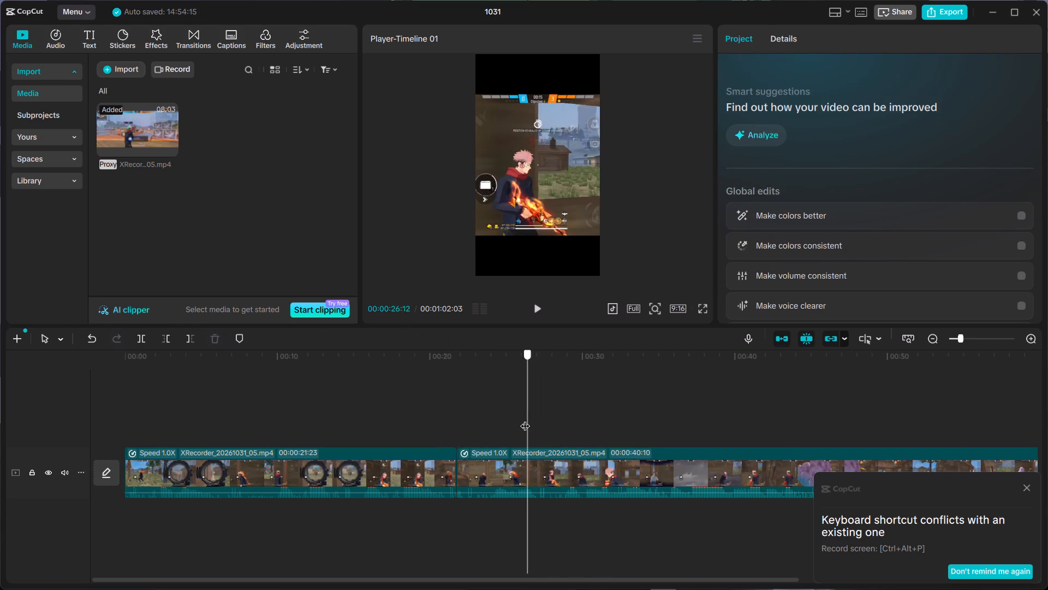
drag(525, 419, 493, 428)
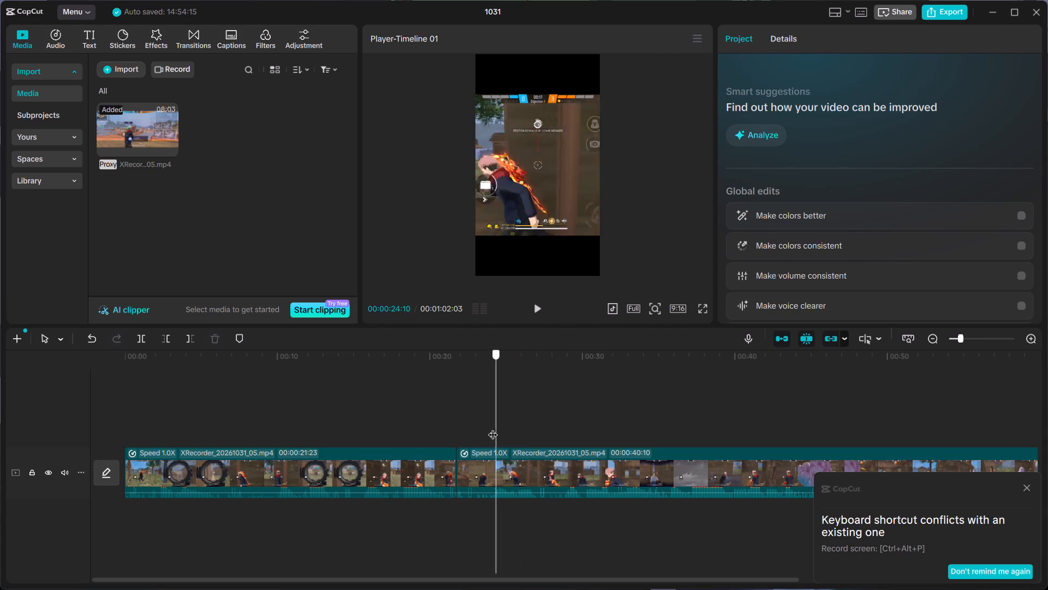
drag(493, 428, 523, 422)
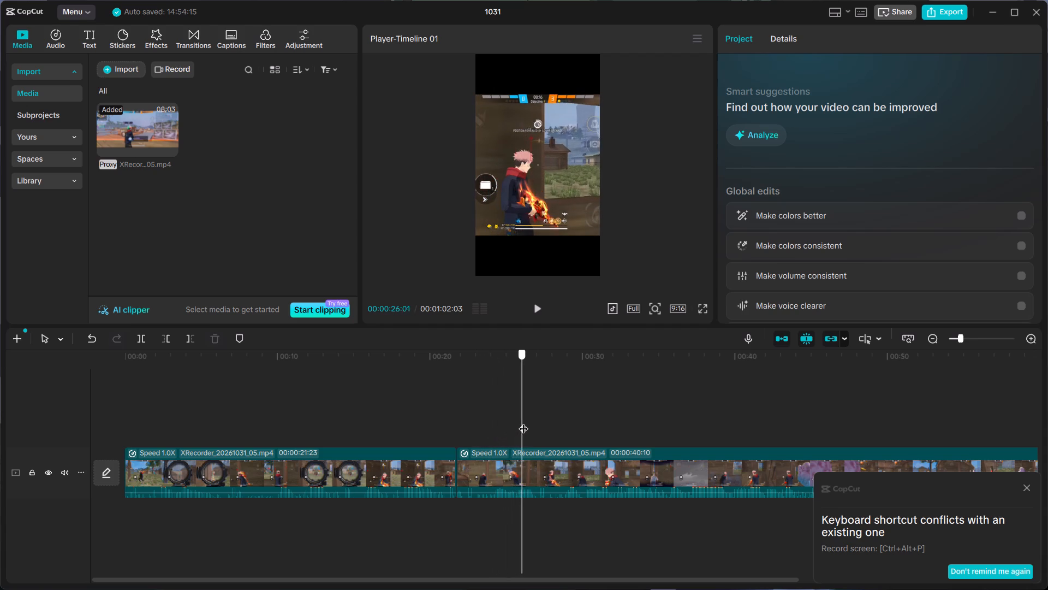
drag(523, 422, 559, 403)
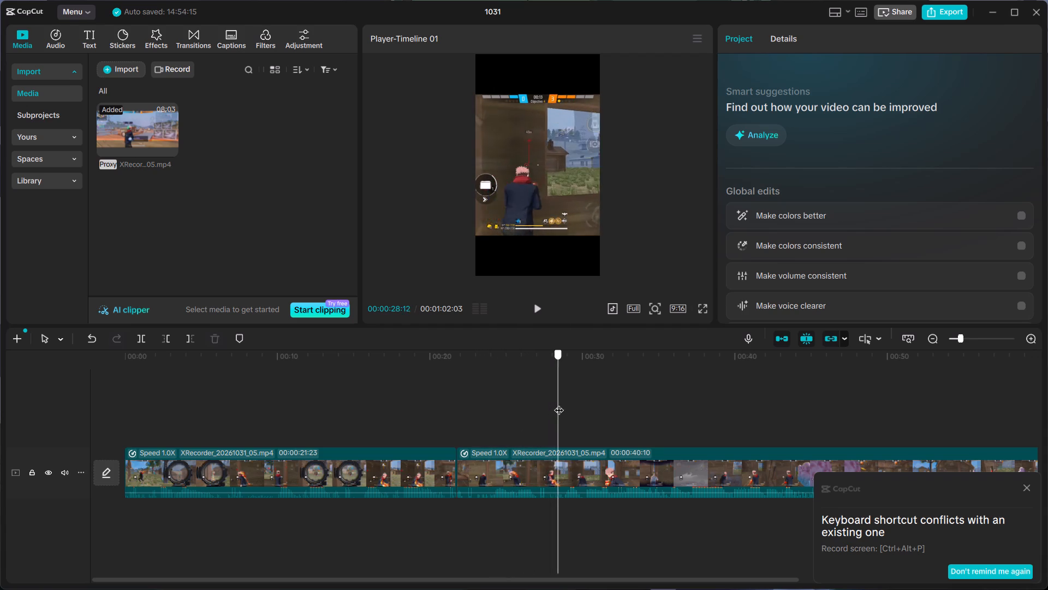
drag(559, 403, 593, 384)
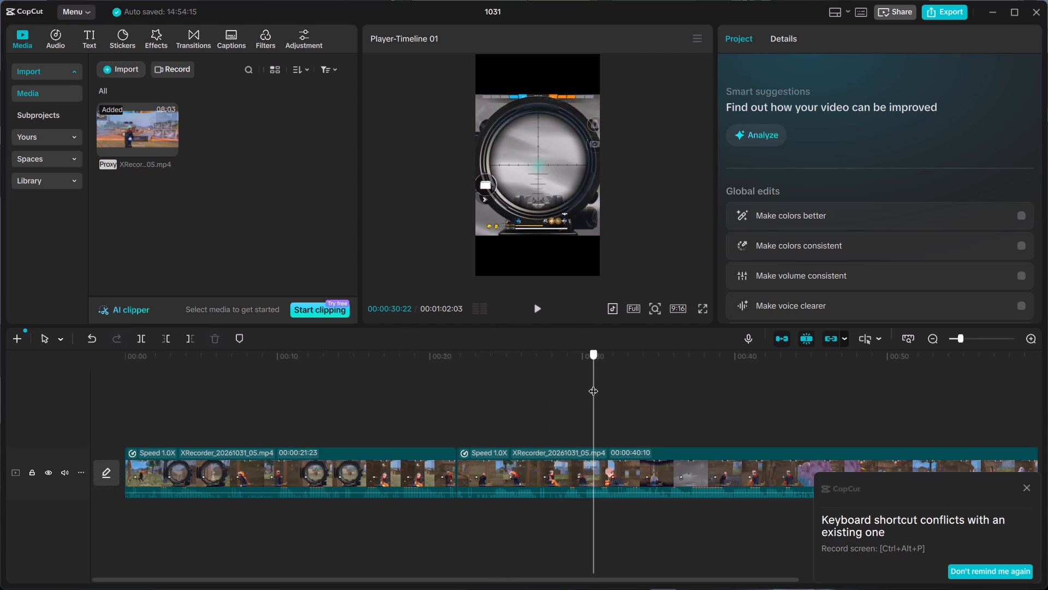
drag(593, 384, 575, 390)
right_drag(593, 384, 575, 390)
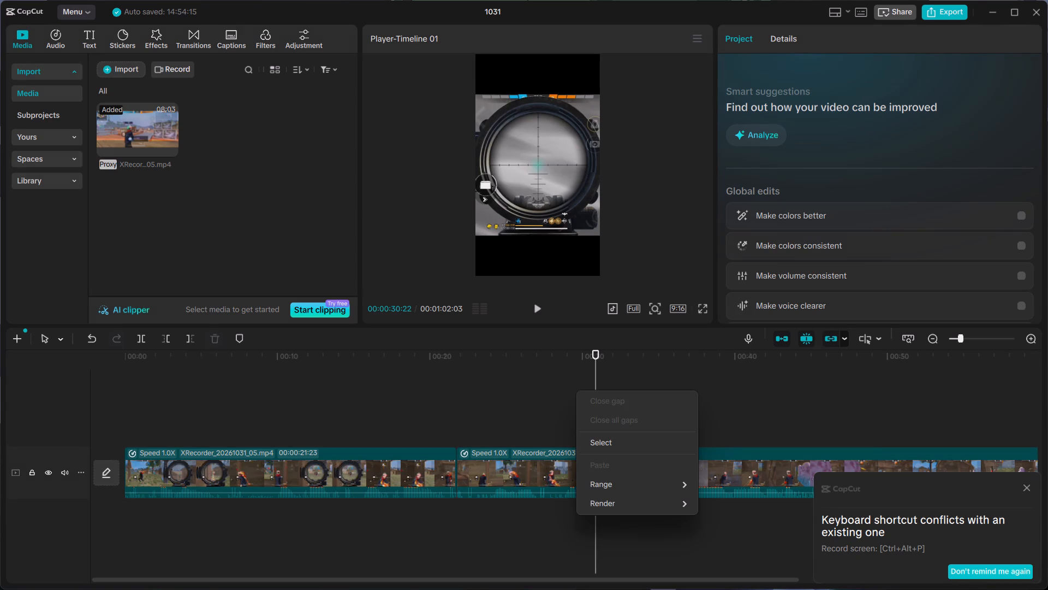
click(609, 370)
drag(596, 375, 576, 385)
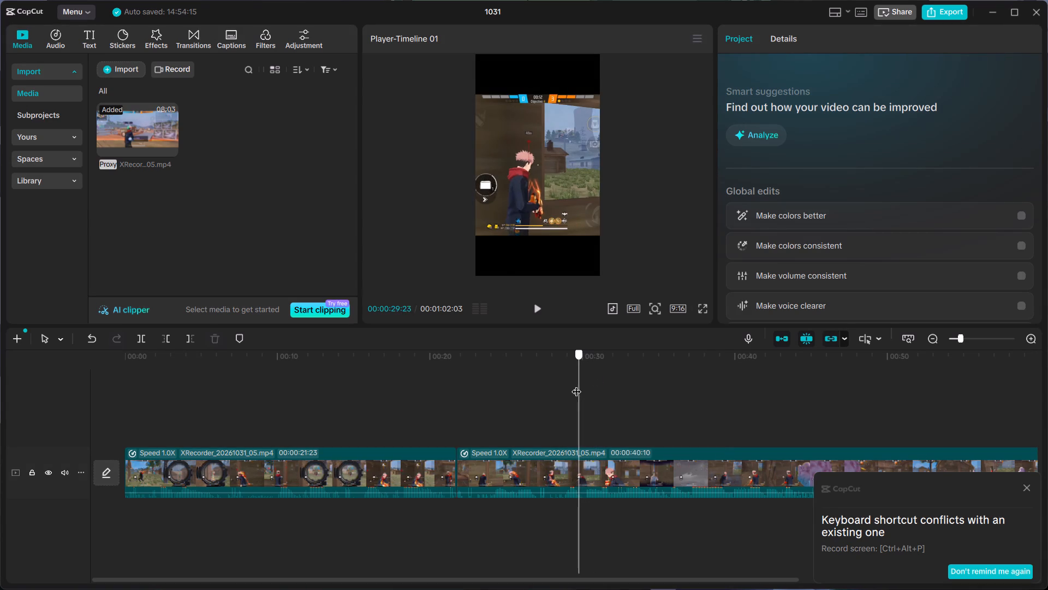
drag(576, 385, 581, 385)
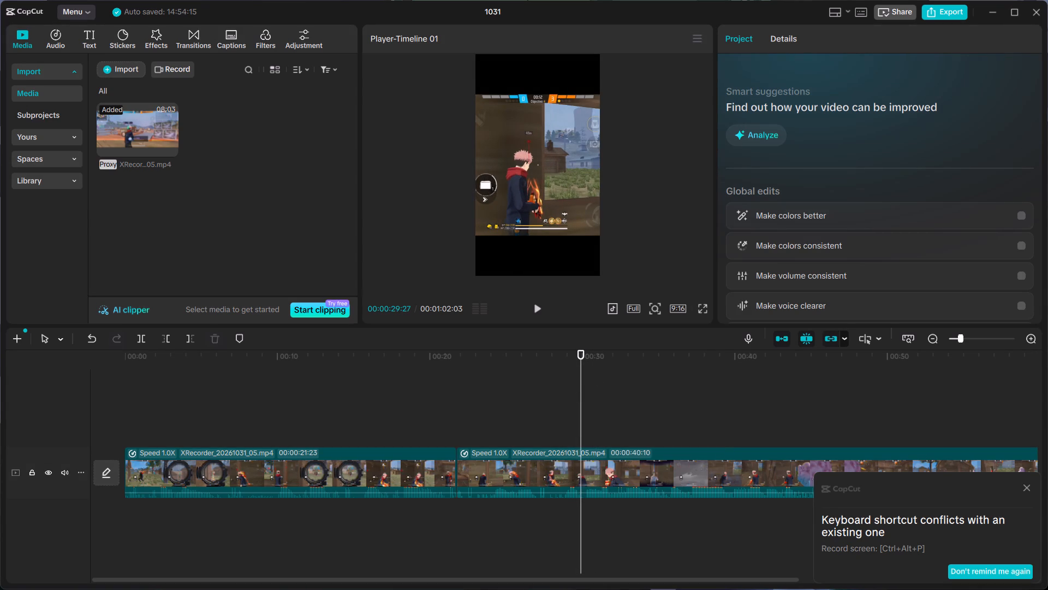
click(539, 461)
click(158, 338)
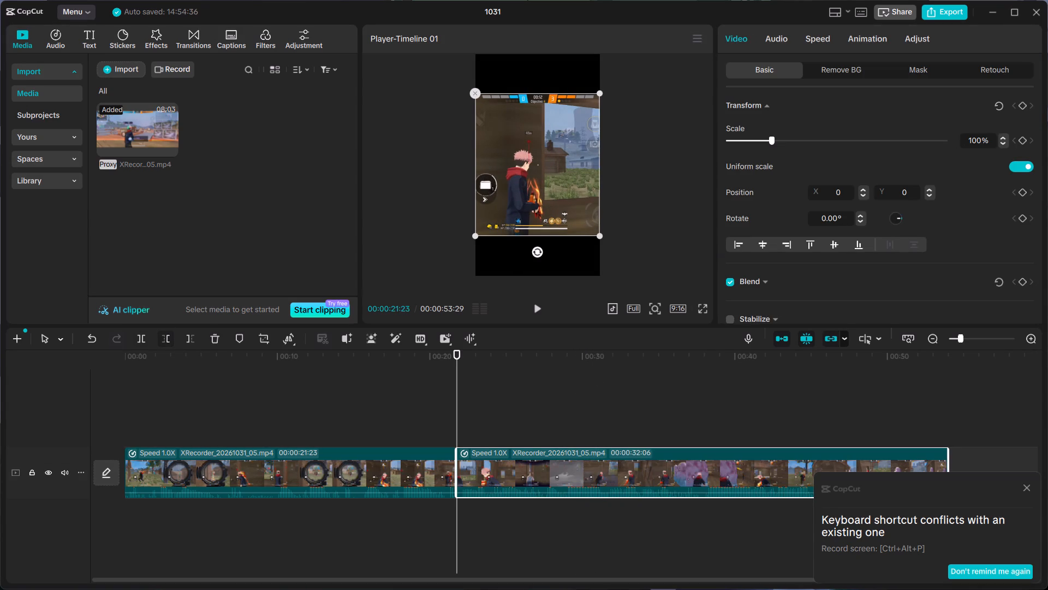
Play the video from about 19 seconds to review the join between the two clips.
click(421, 382)
key(space)
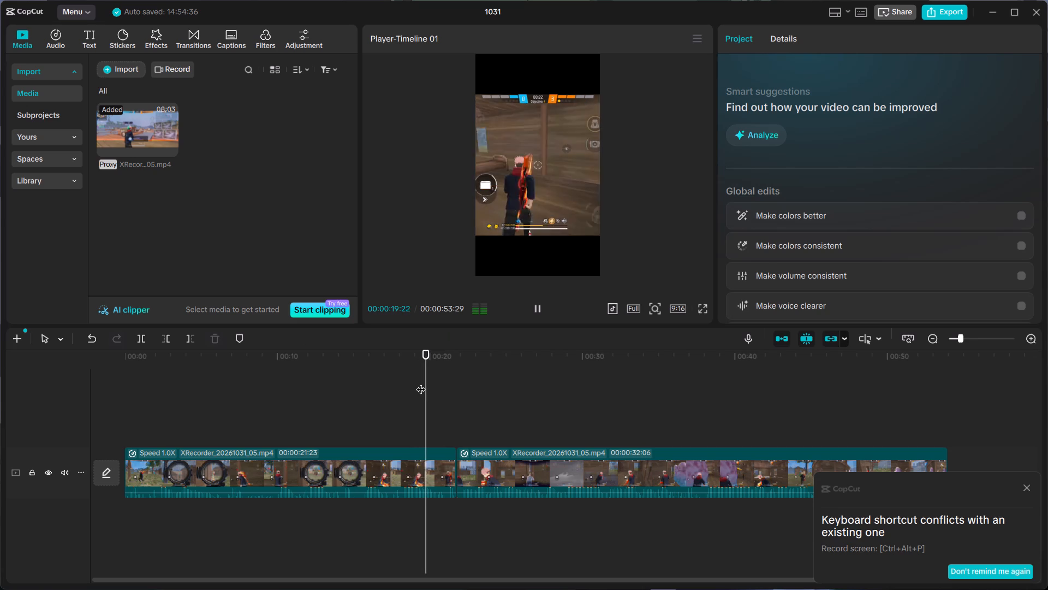
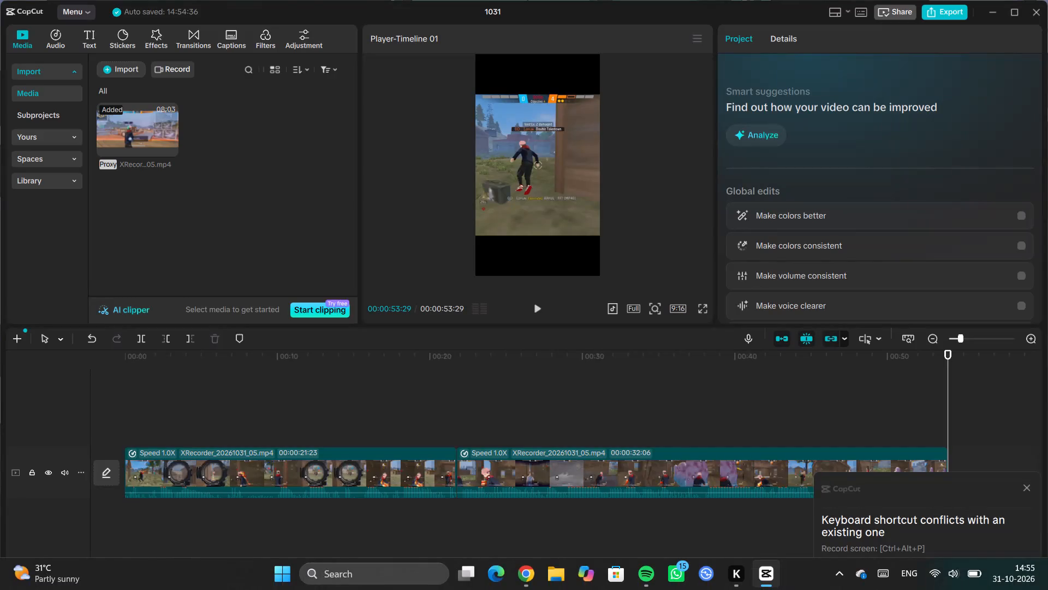
Extend the end of the second clip so it lasts 00:00:32:25.
click(1027, 491)
click(932, 479)
drag(948, 469, 954, 470)
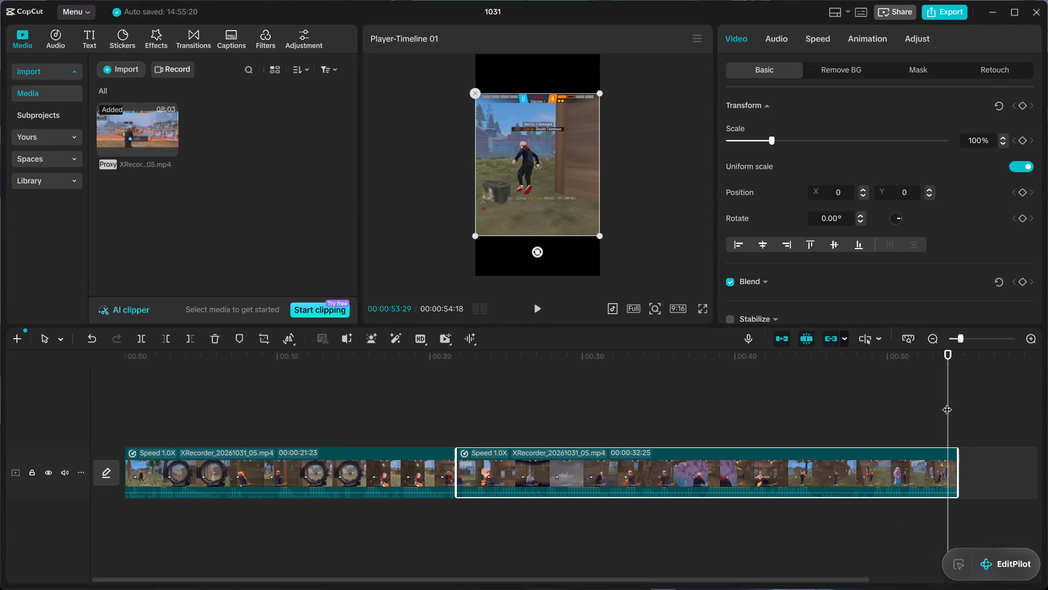
Scrub back and forth over the second clip's closing frames to examine the ending, and return to the start of the timeline.
drag(947, 403, 969, 404)
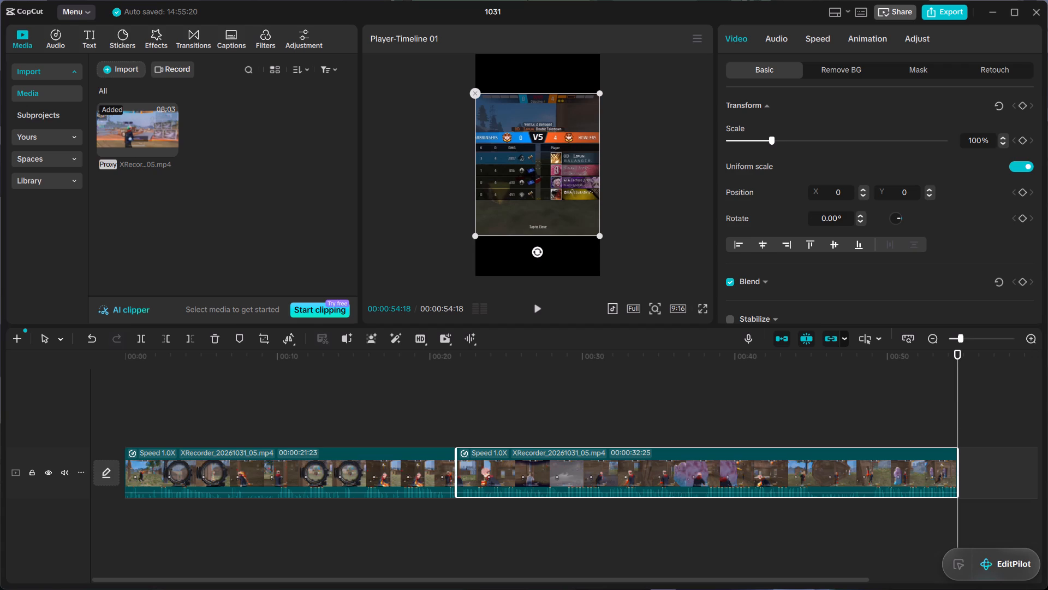
click(948, 417)
drag(949, 412, 959, 416)
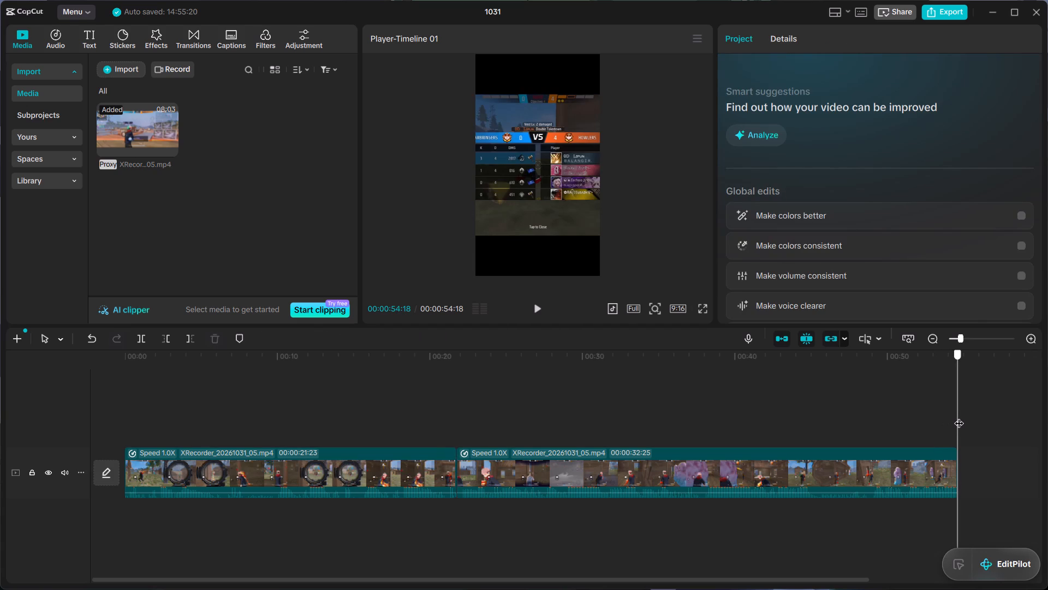
drag(959, 416, 949, 426)
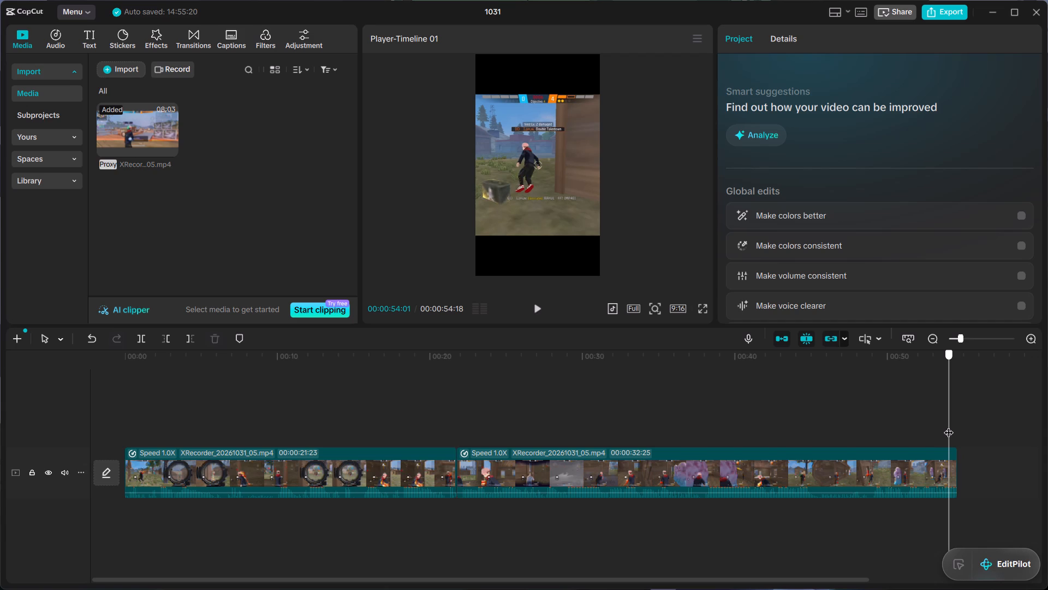
drag(949, 426, 954, 426)
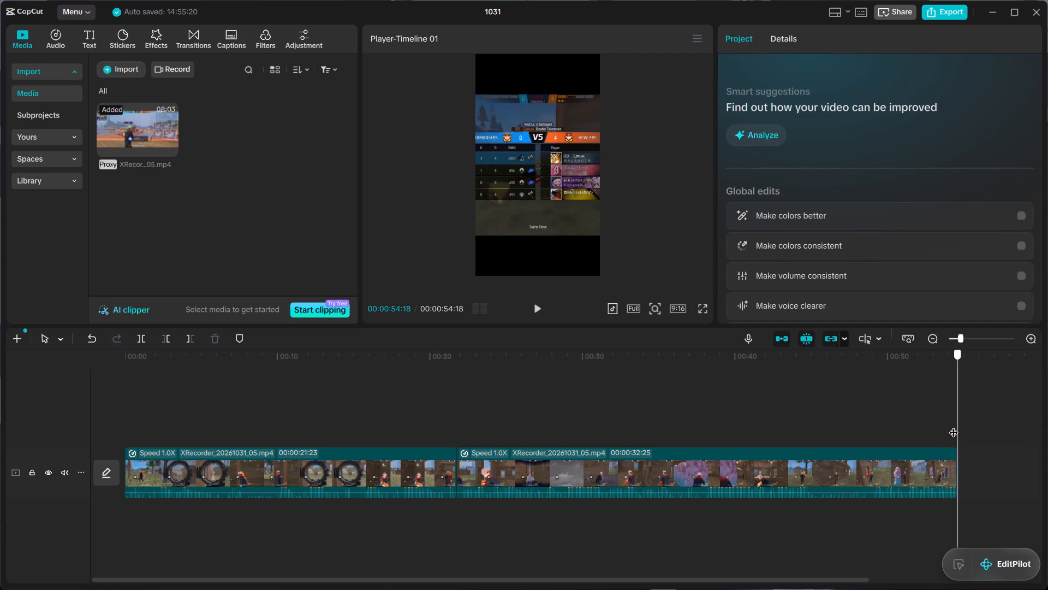
drag(954, 426, 955, 428)
click(990, 392)
drag(958, 365, 27, 436)
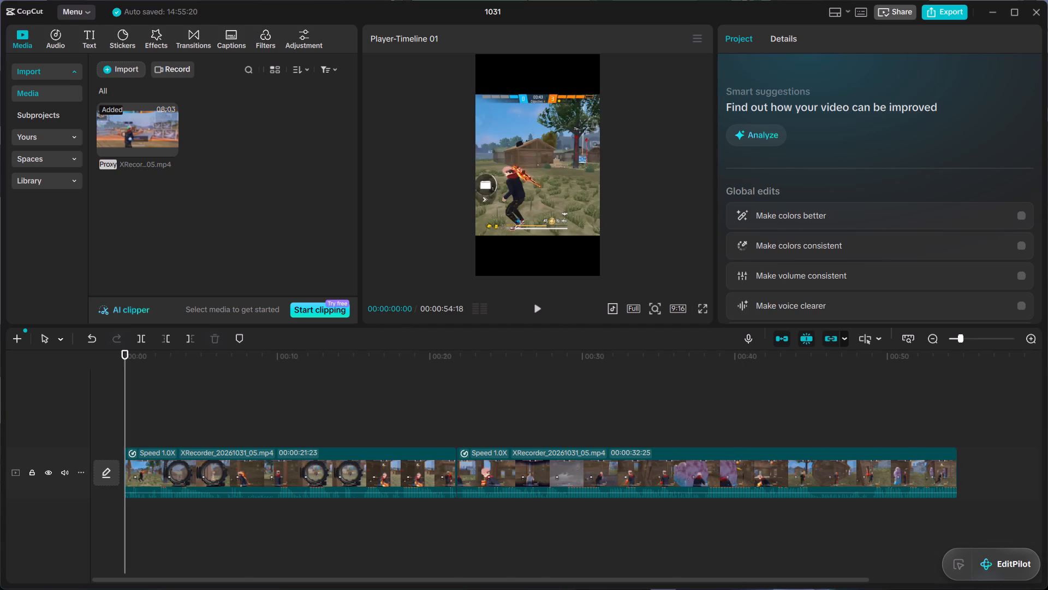
Turn on Reduce image noise for the first and the second gameplay clip.
click(299, 486)
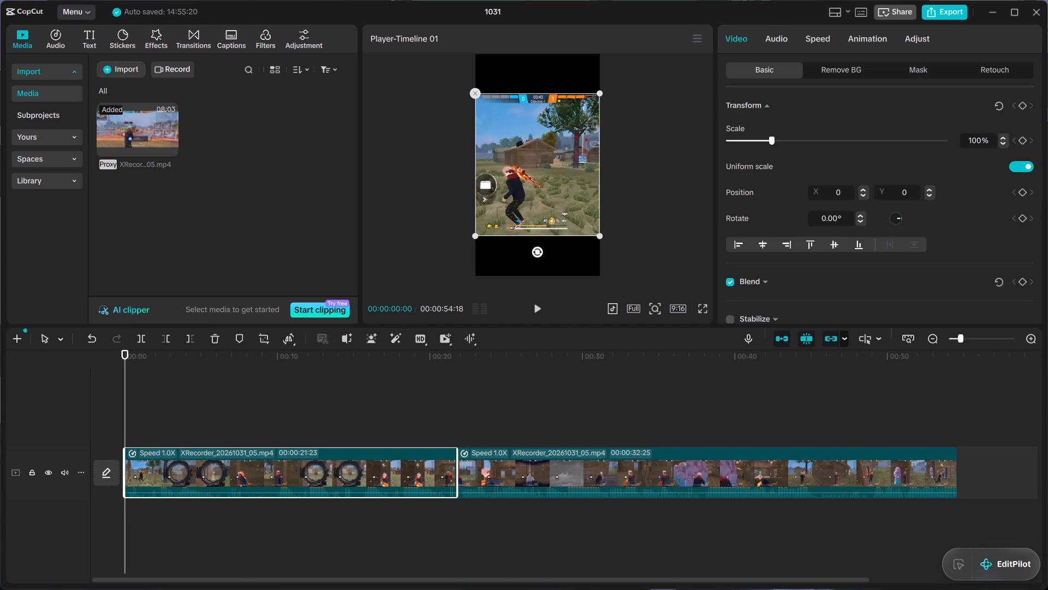
scroll(778, 185, down, 1)
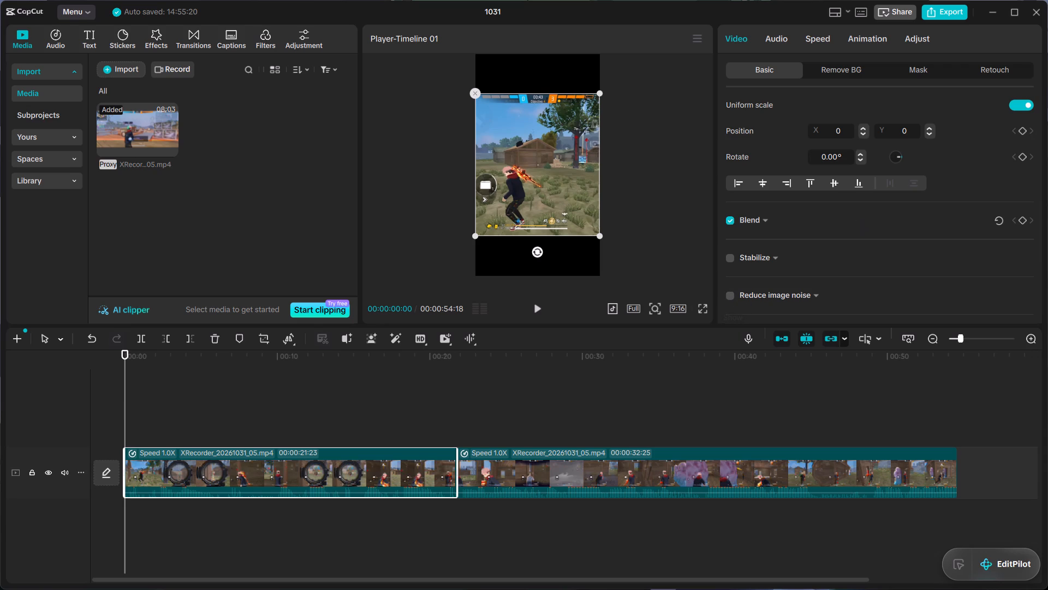
scroll(822, 199, down, 1)
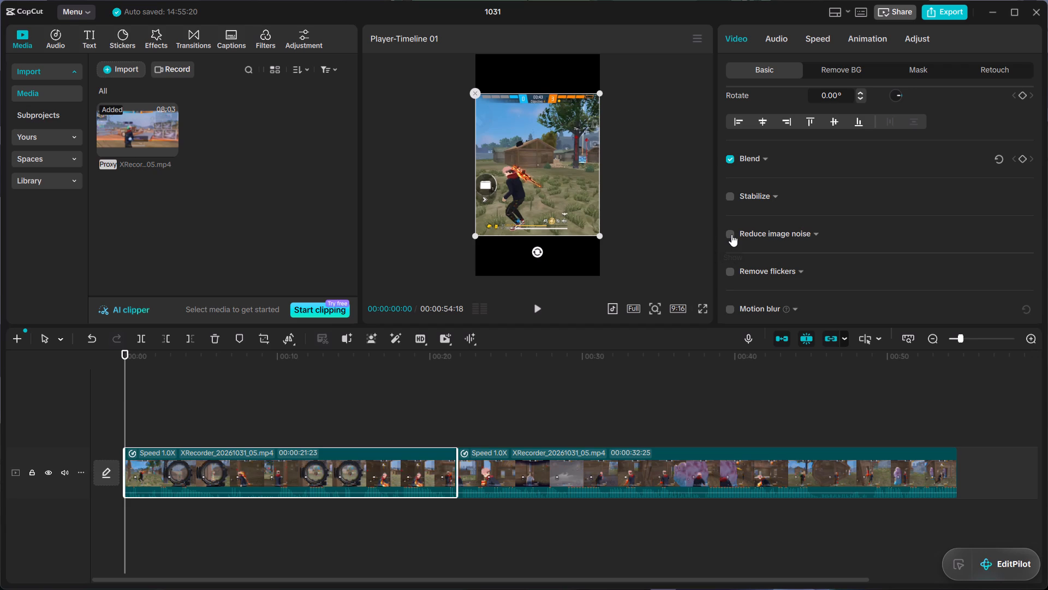
click(731, 234)
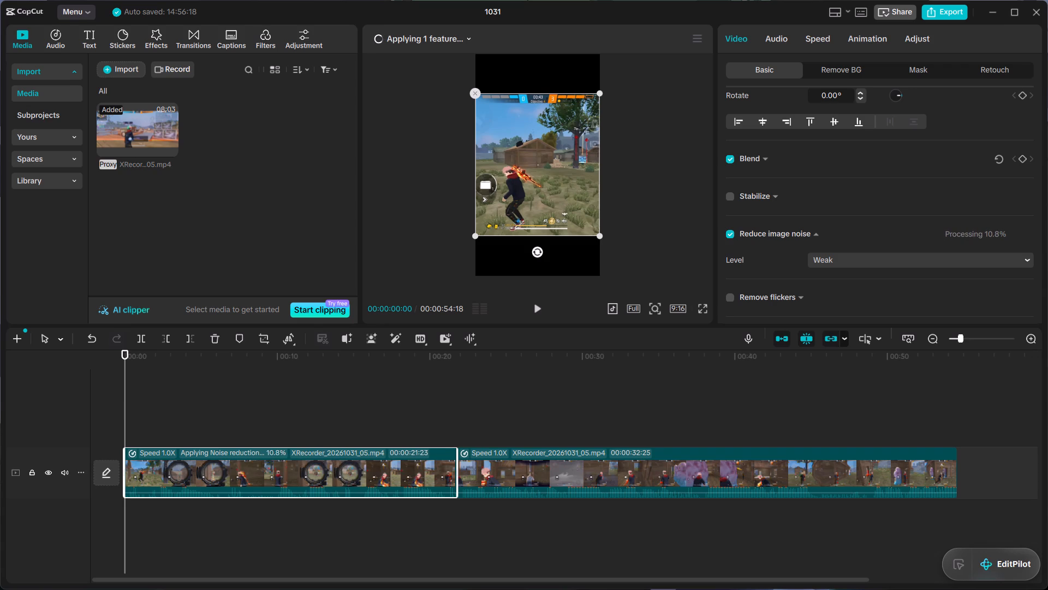
click(602, 449)
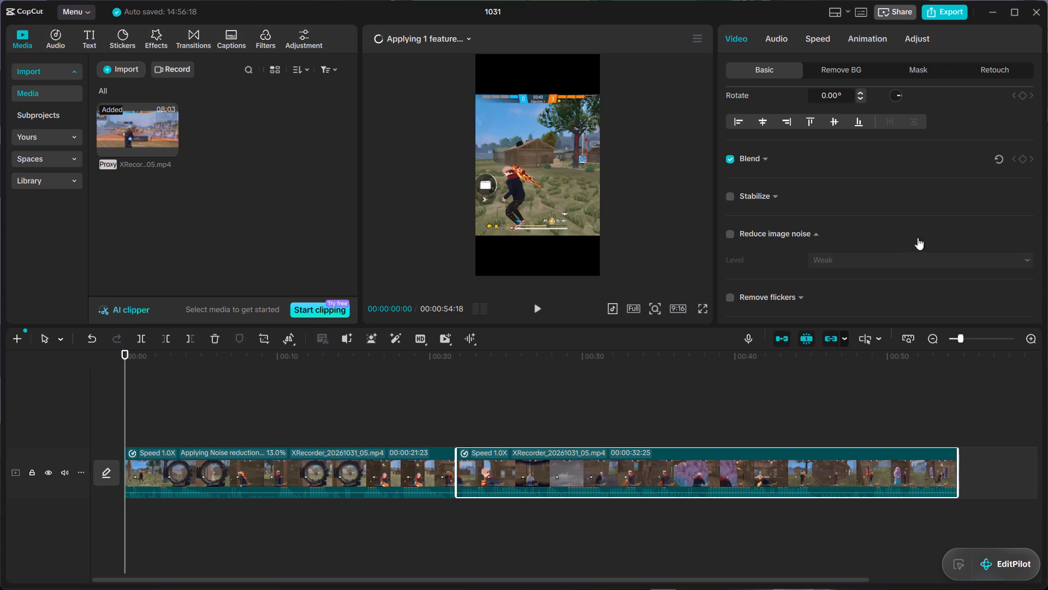
click(731, 231)
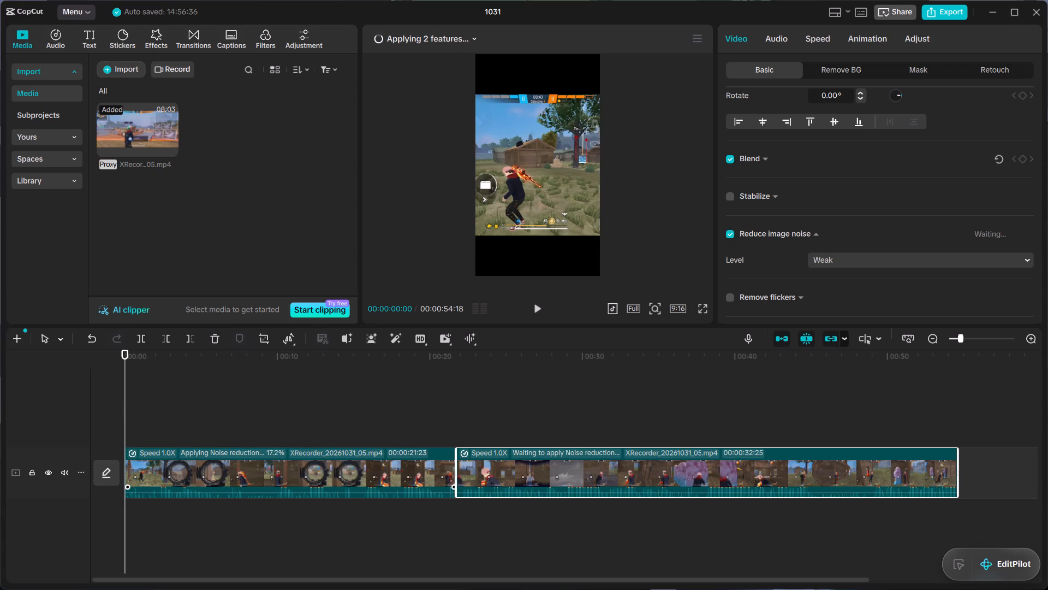
Turn Reduce image noise off and on again for the first clip and set its level to Strong.
click(299, 479)
click(342, 414)
click(290, 459)
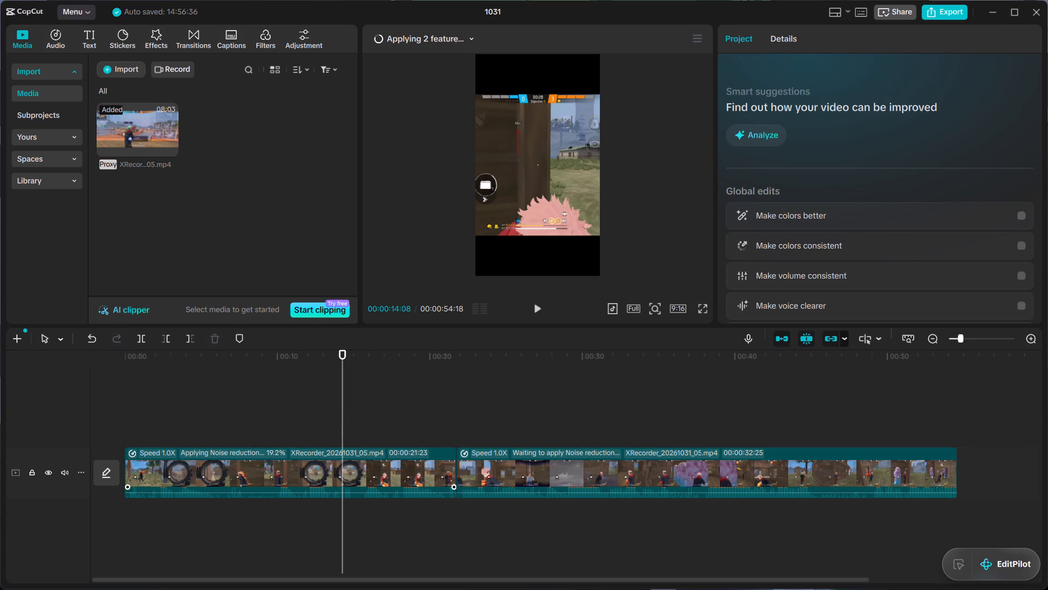
scroll(766, 257, down, 1)
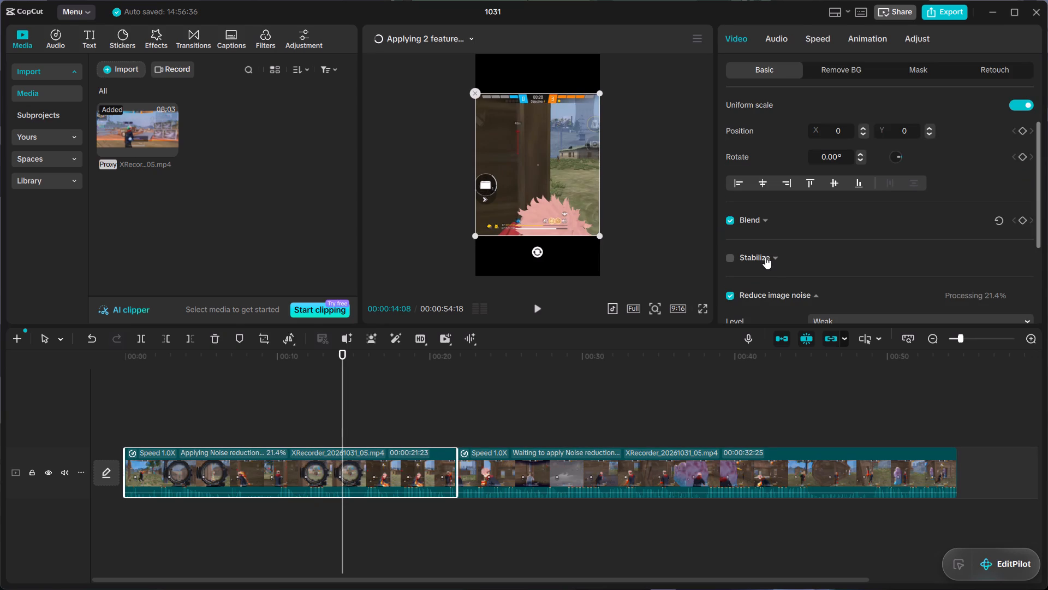
click(725, 296)
click(733, 296)
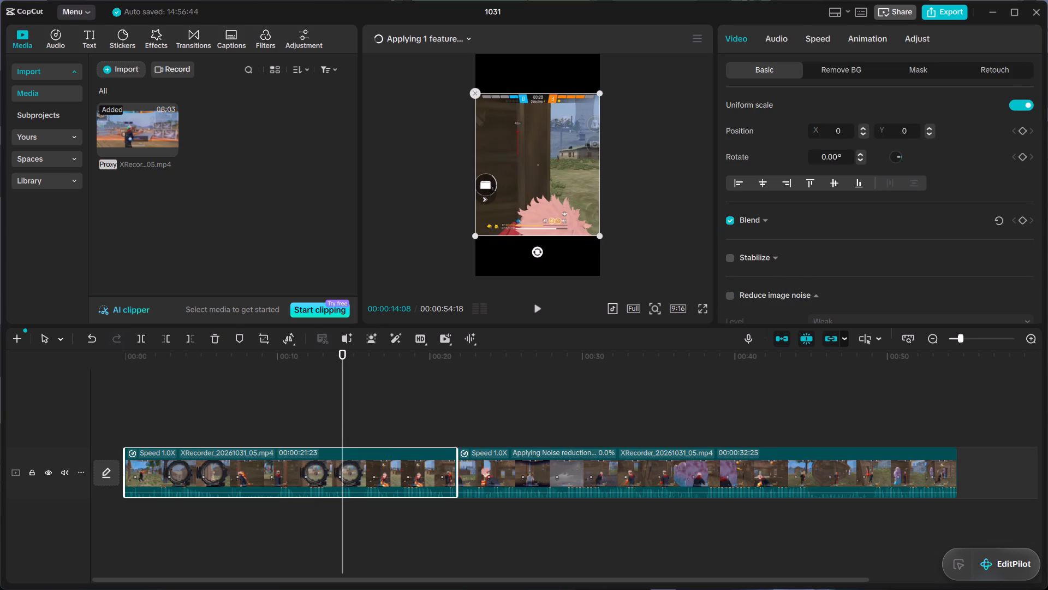
scroll(736, 262, down, 1)
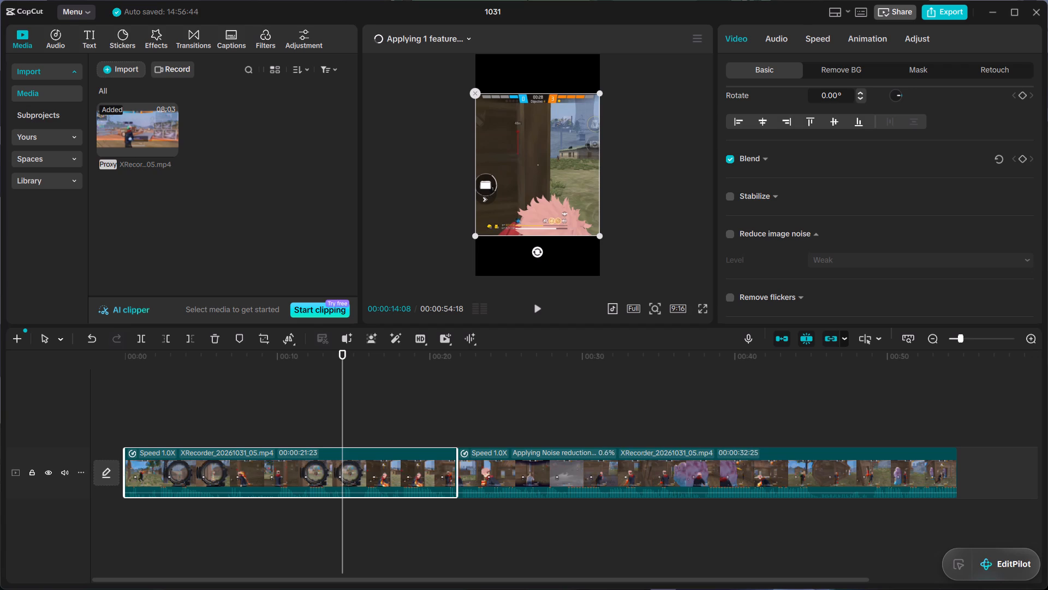
click(727, 234)
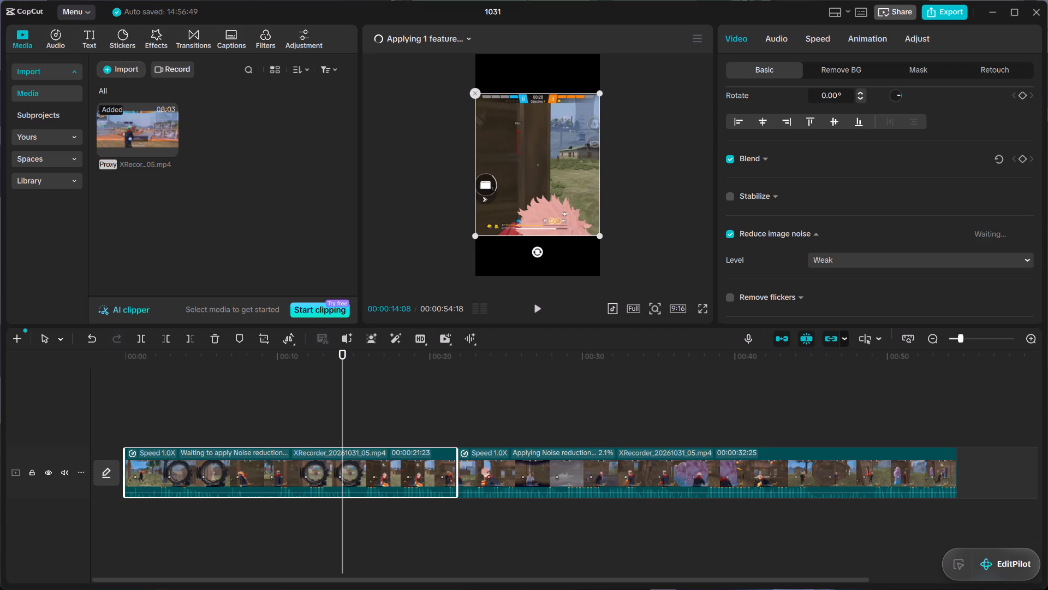
click(815, 257)
click(833, 304)
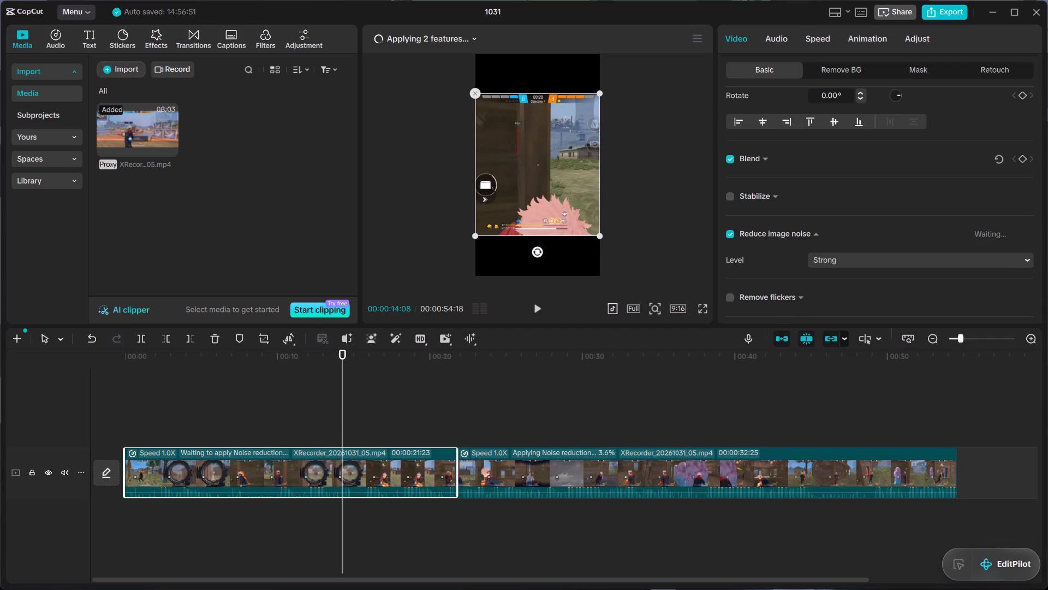
Set the Reduce image noise level of the second clip to Strong.
click(647, 461)
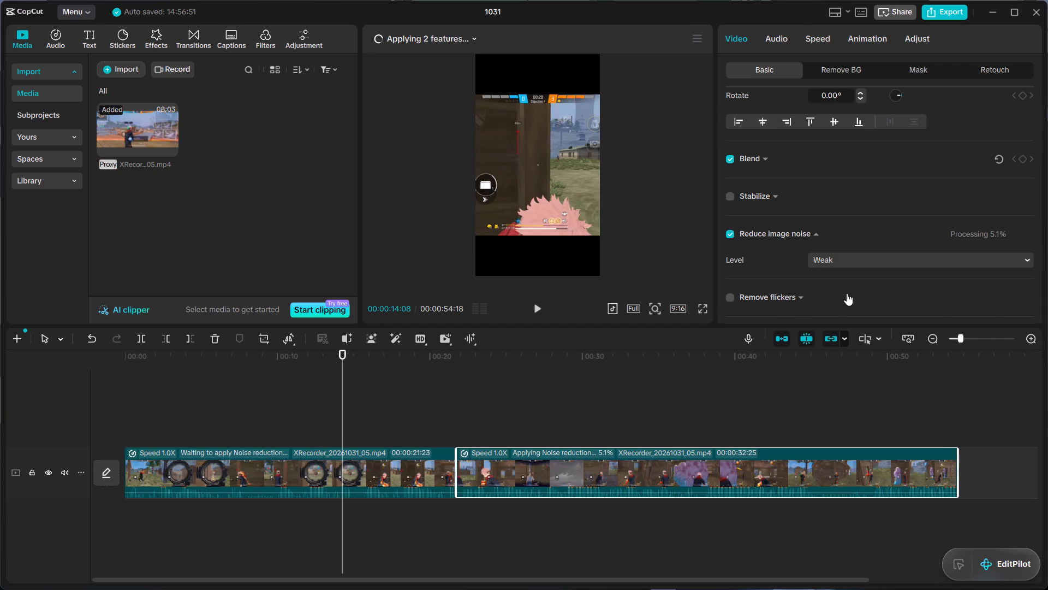
click(846, 260)
click(839, 305)
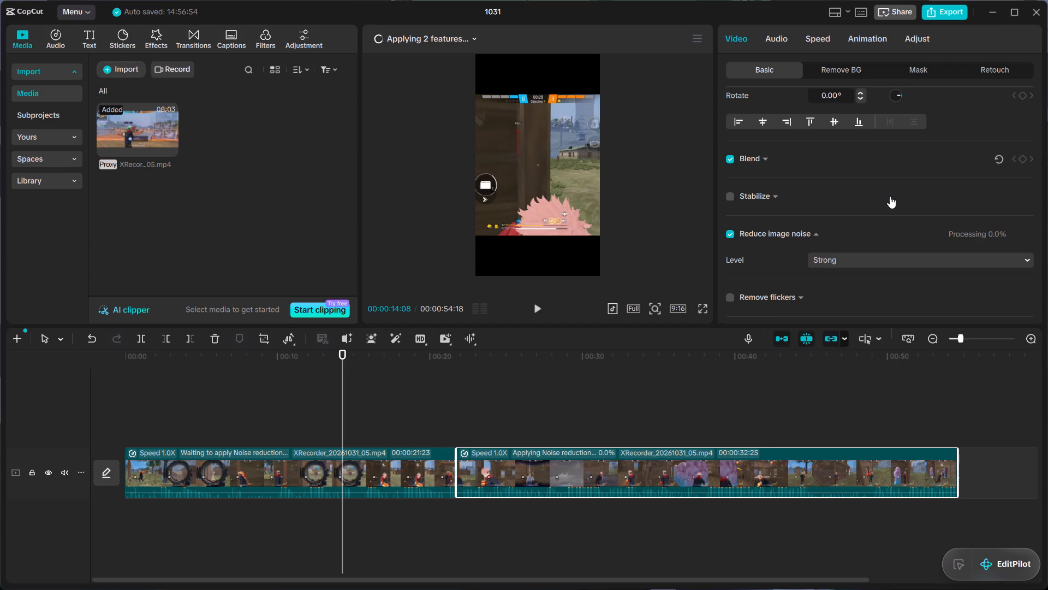
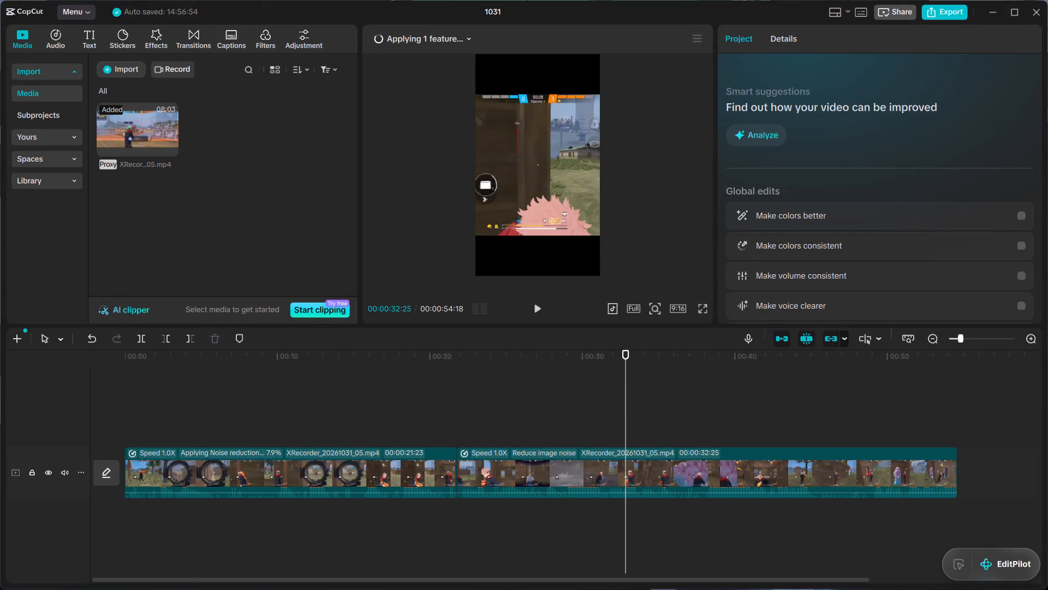
Check the second clip's current frame in the full-screen preview, and return to the timeline at about 10 seconds in the first clip.
click(702, 307)
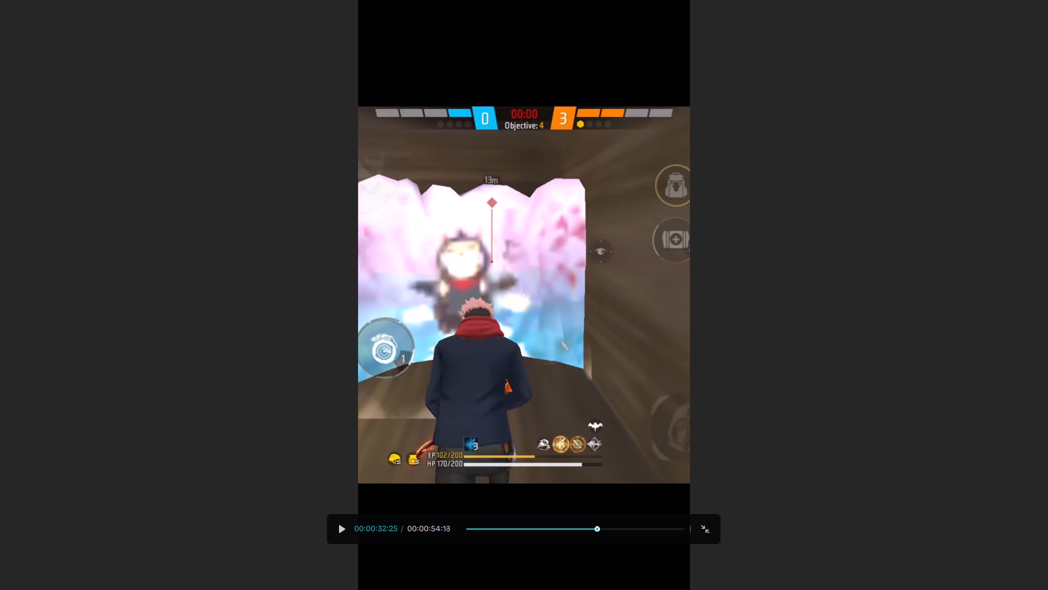
key(Escape)
click(285, 409)
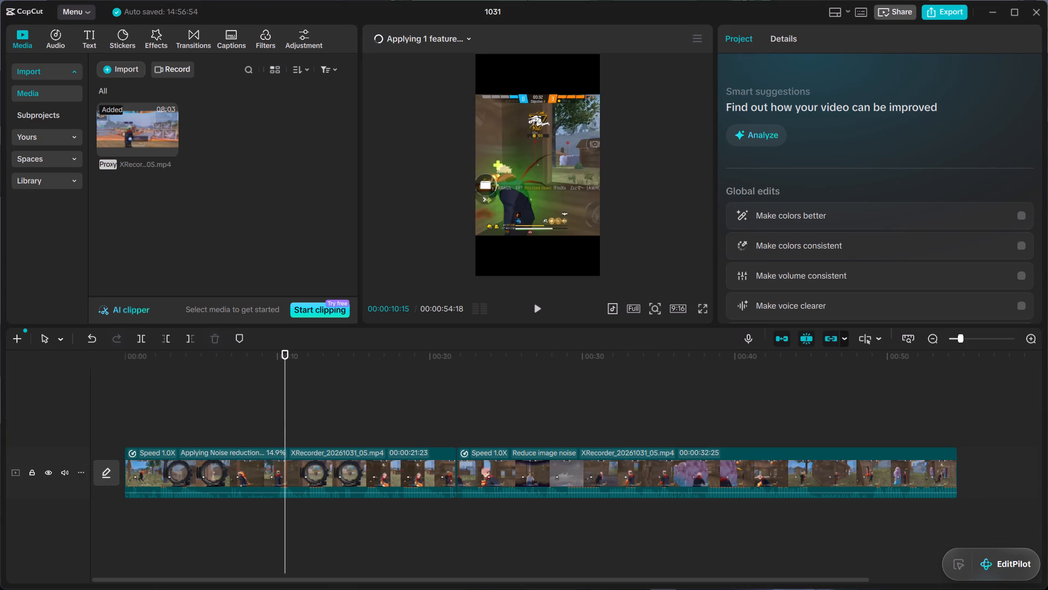
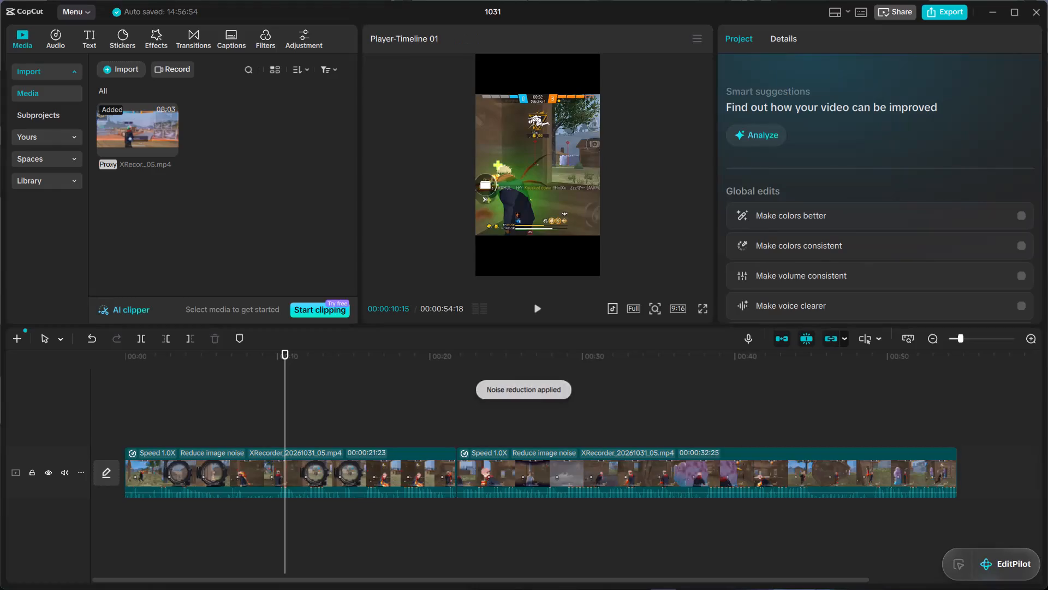
Play the edited video from its beginning in the full-screen preview to review the cuts and vertical framing.
click(708, 309)
click(705, 309)
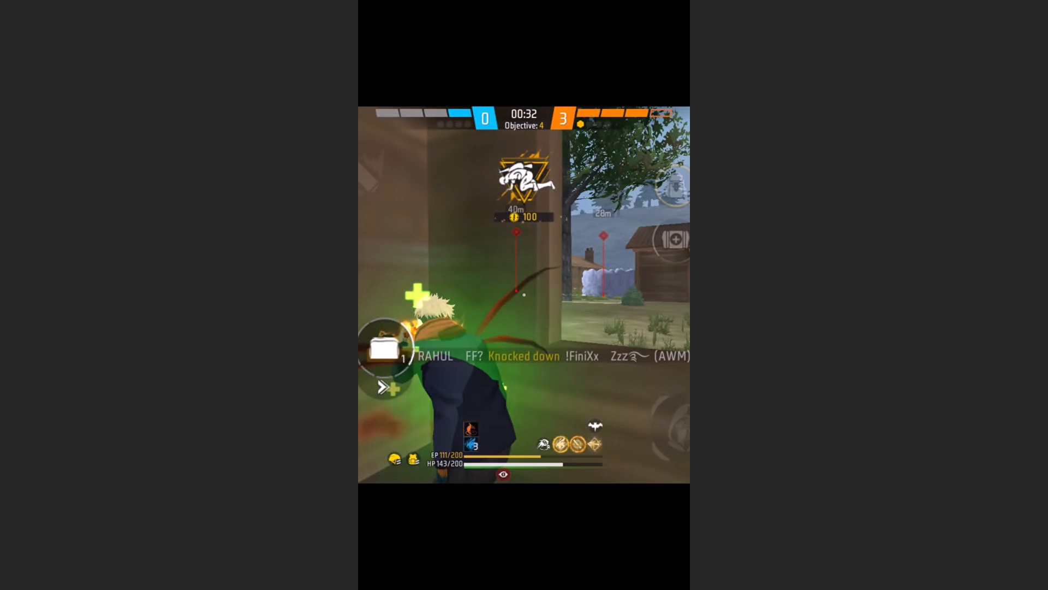
drag(510, 527, 426, 552)
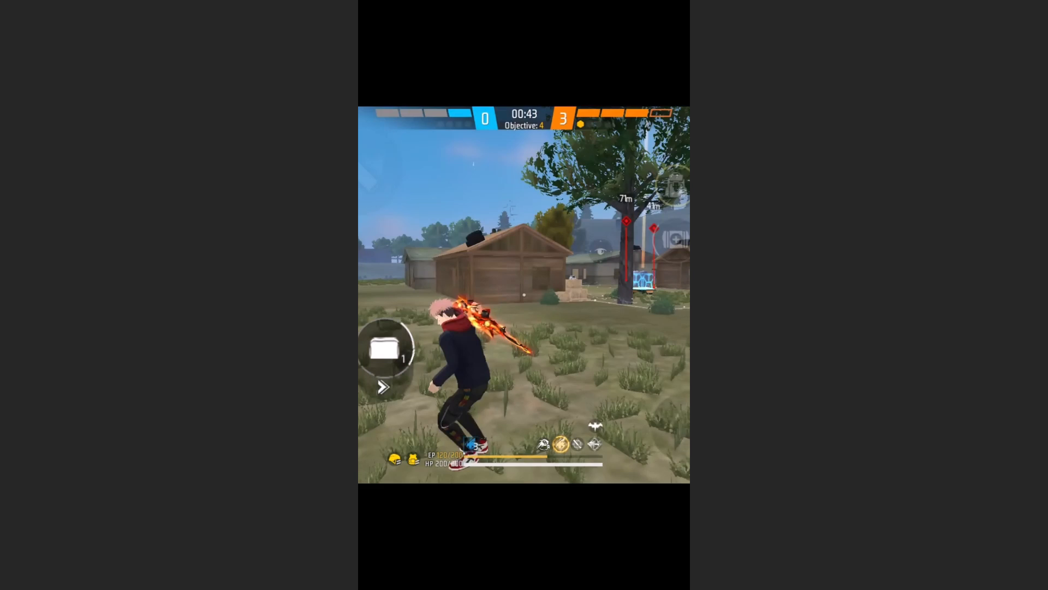
double_click(448, 415)
click(346, 529)
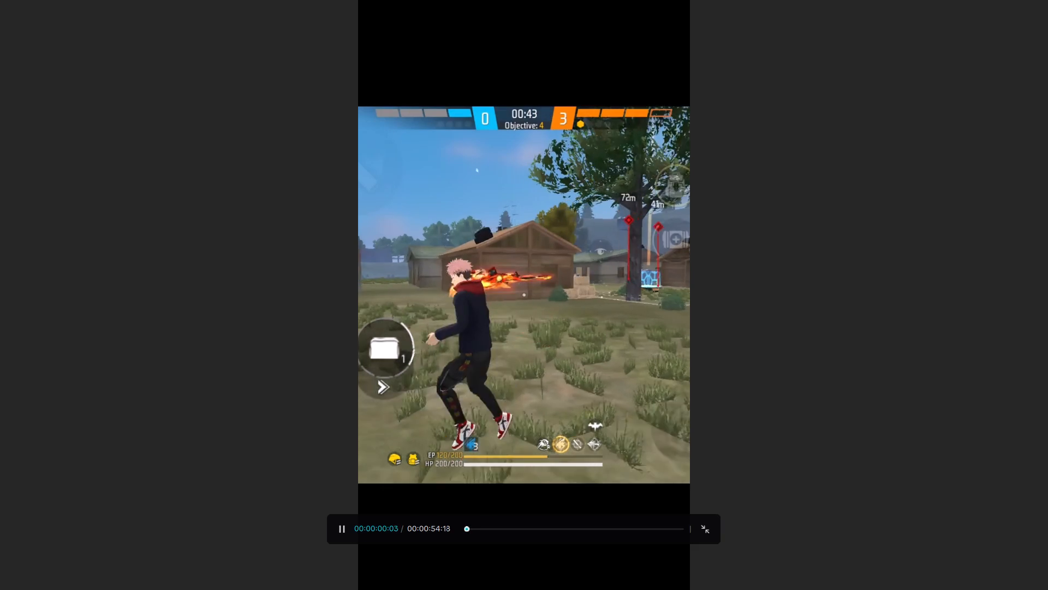
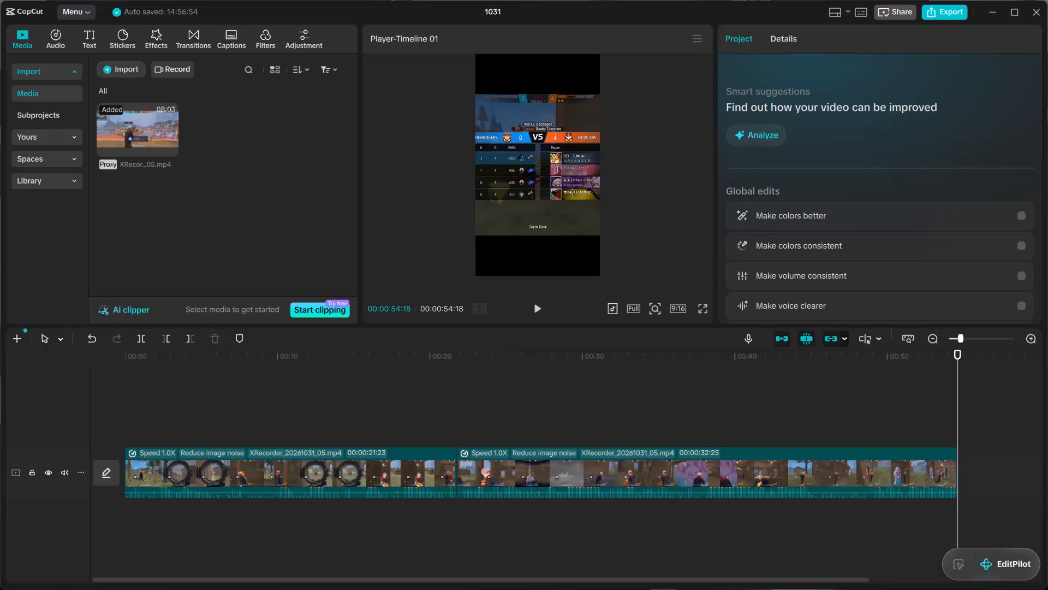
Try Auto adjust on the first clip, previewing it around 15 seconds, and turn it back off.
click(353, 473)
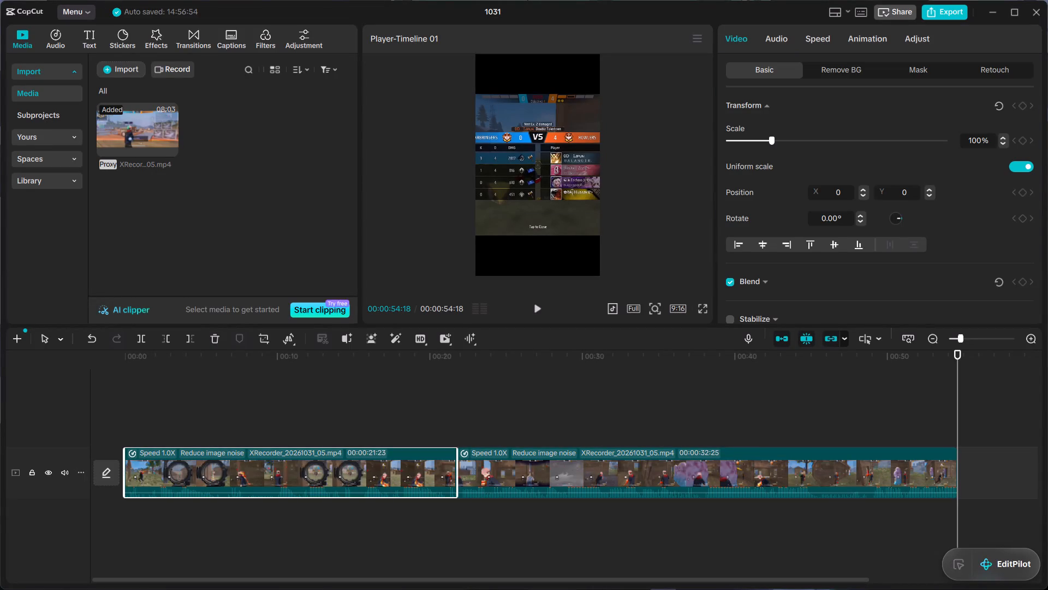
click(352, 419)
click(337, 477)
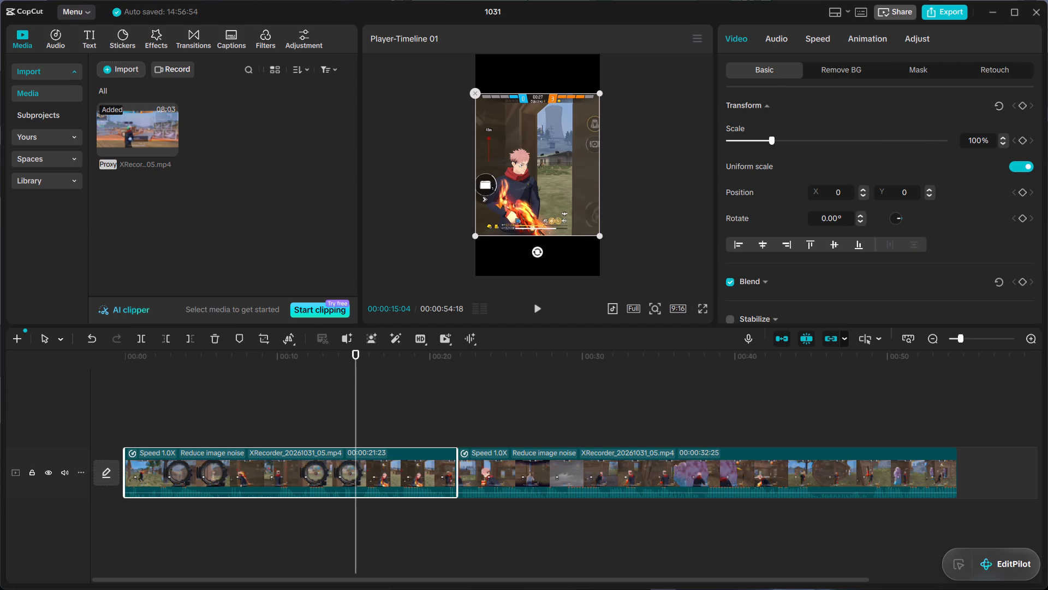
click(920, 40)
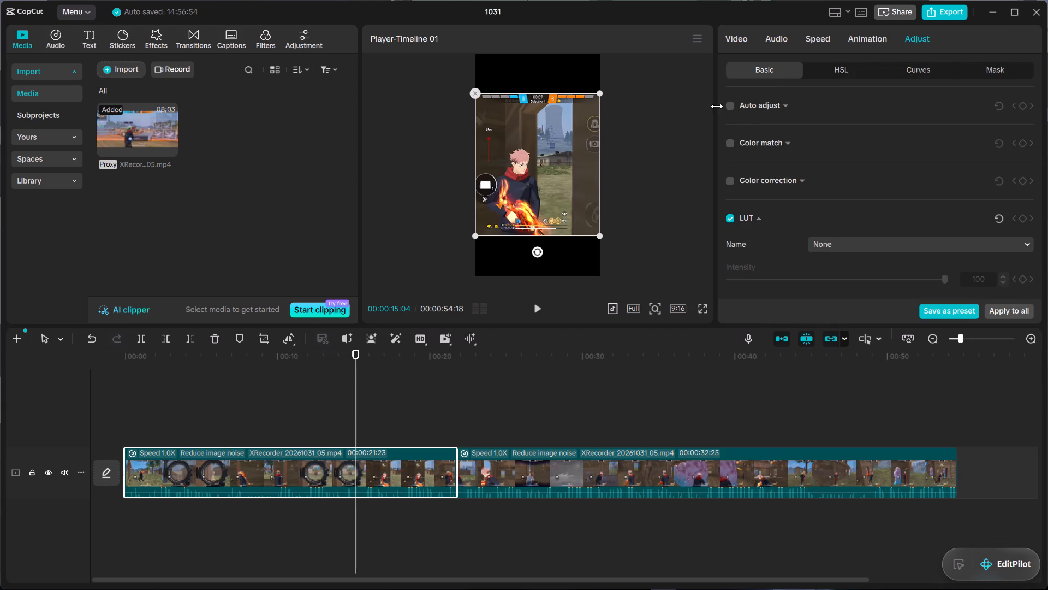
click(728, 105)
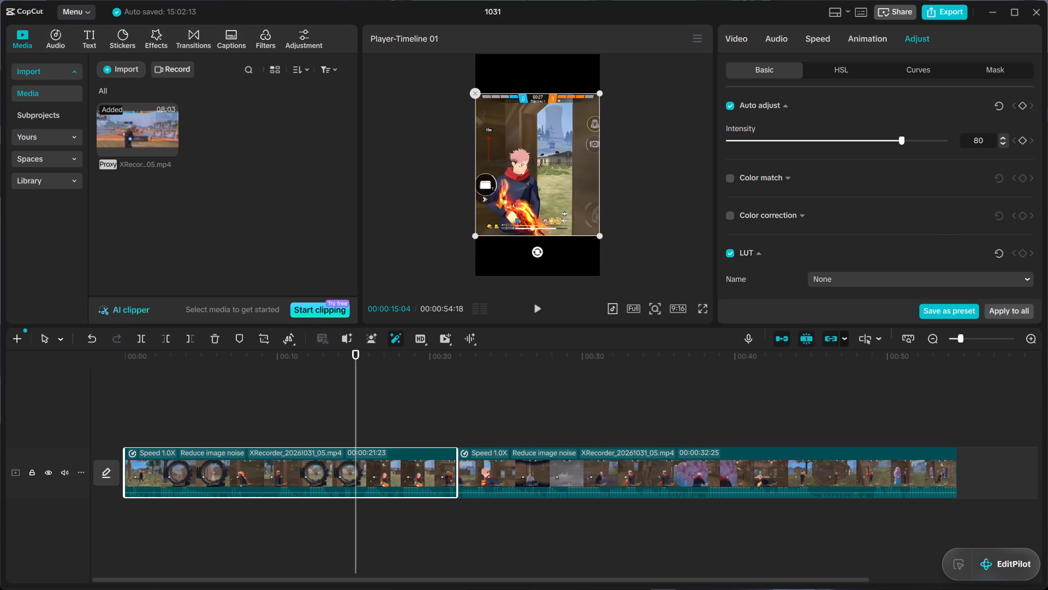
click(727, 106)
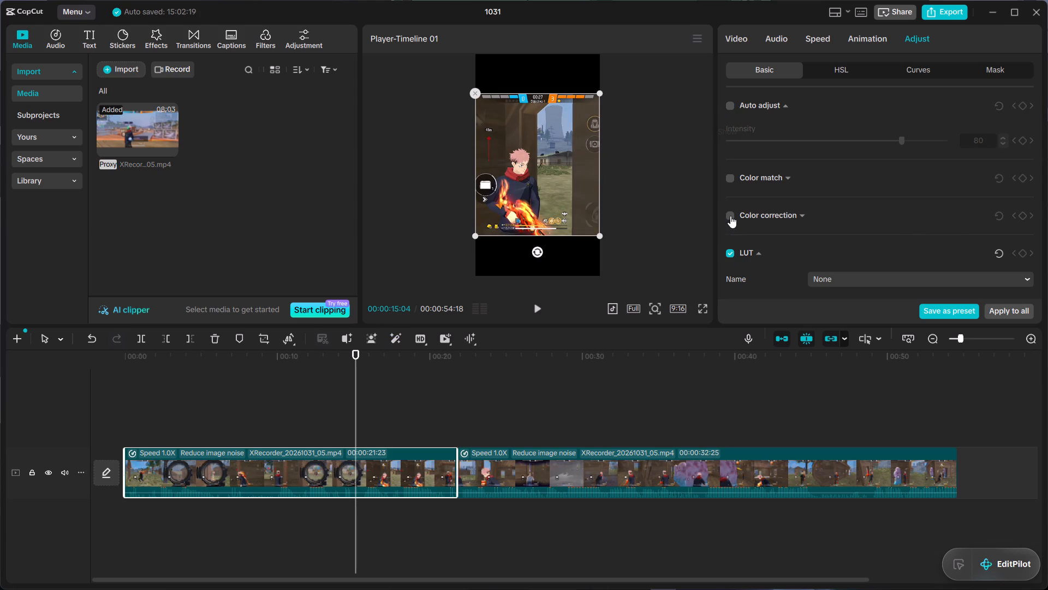
Enable Color correction on the first clip at intensity 30 and apply the adjustment to all clips.
click(730, 216)
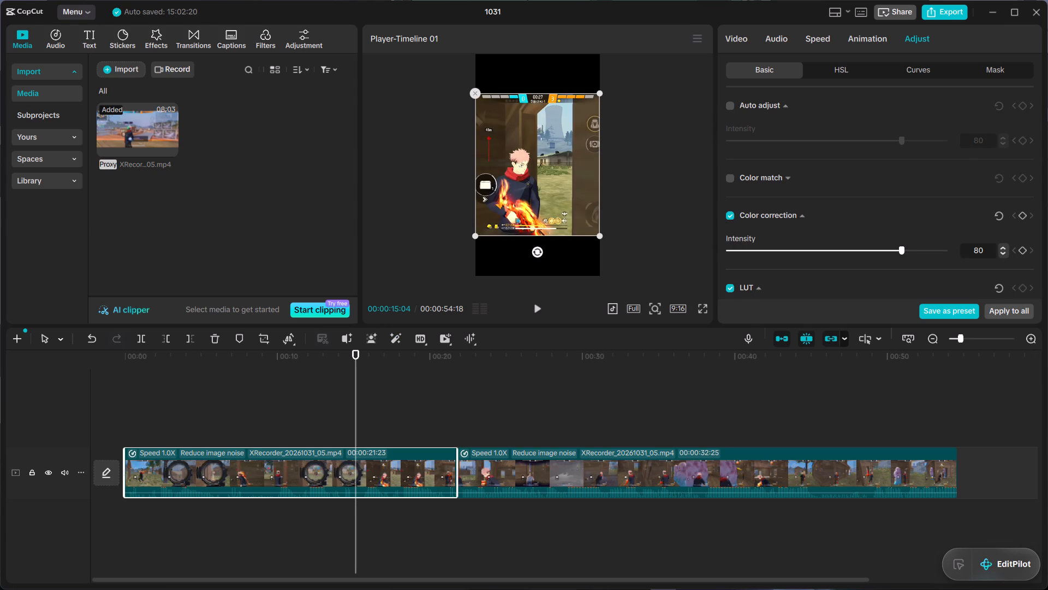
click(737, 247)
click(742, 247)
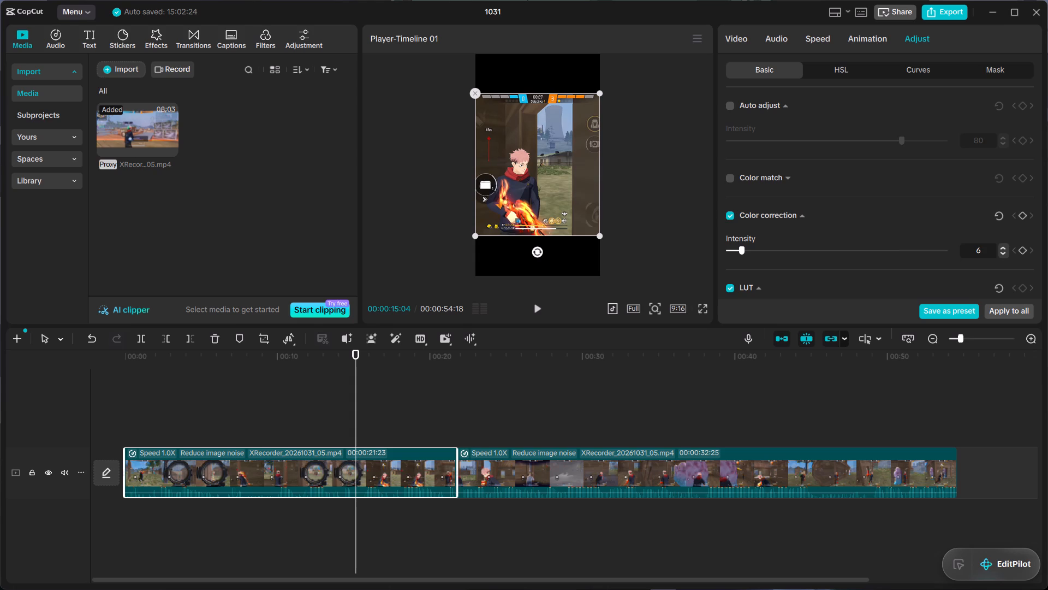
click(984, 250)
key(BackSpace)
text(30)
key(Return)
click(1013, 309)
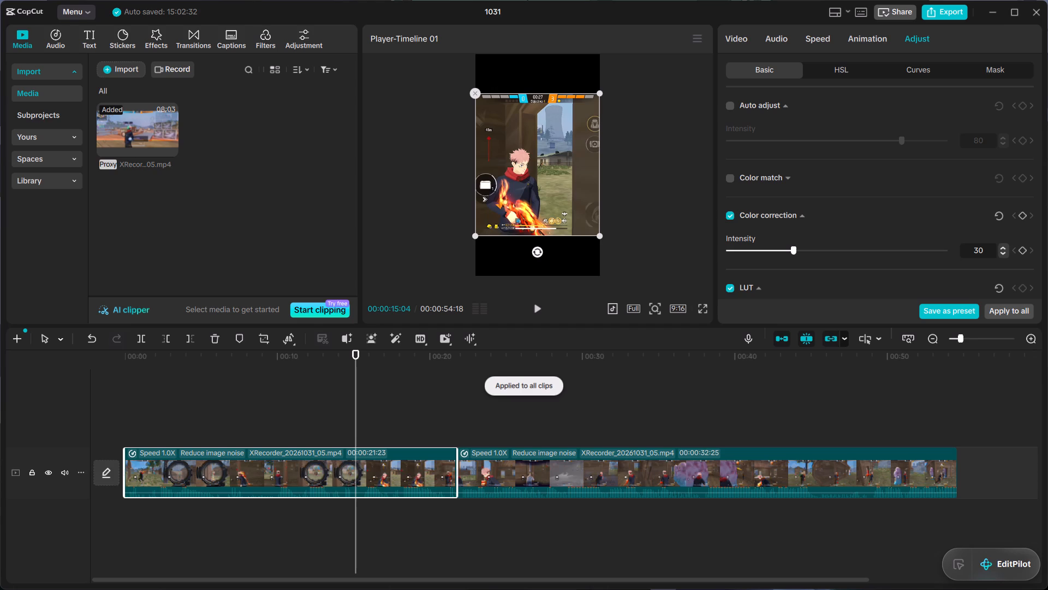
Play the video from about 15 seconds in the full-screen preview to review the color correction.
click(701, 311)
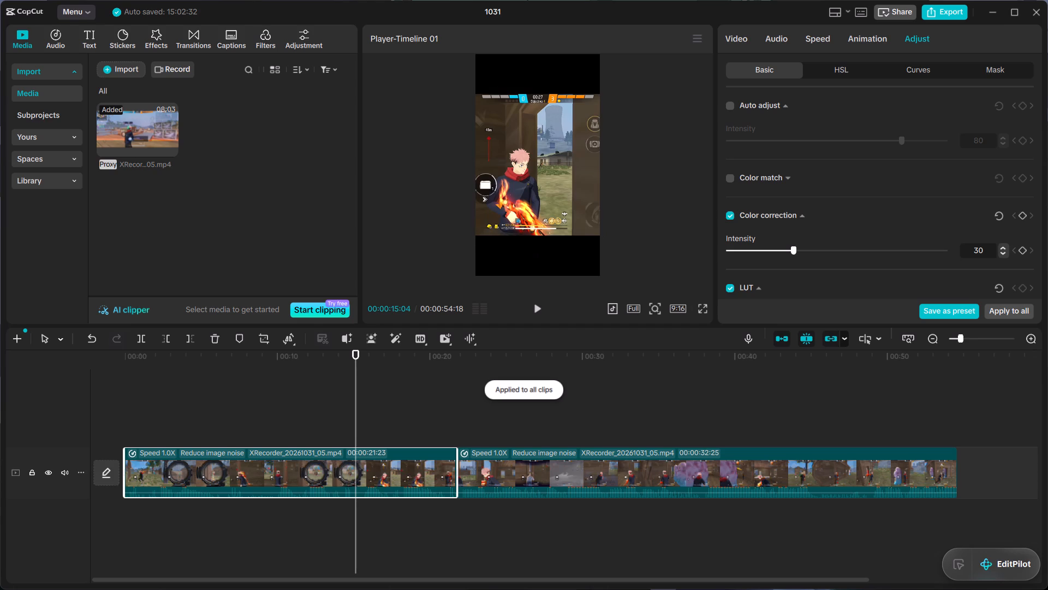
click(699, 305)
click(704, 308)
drag(352, 357, 227, 379)
drag(357, 357, 285, 376)
drag(434, 373, 438, 379)
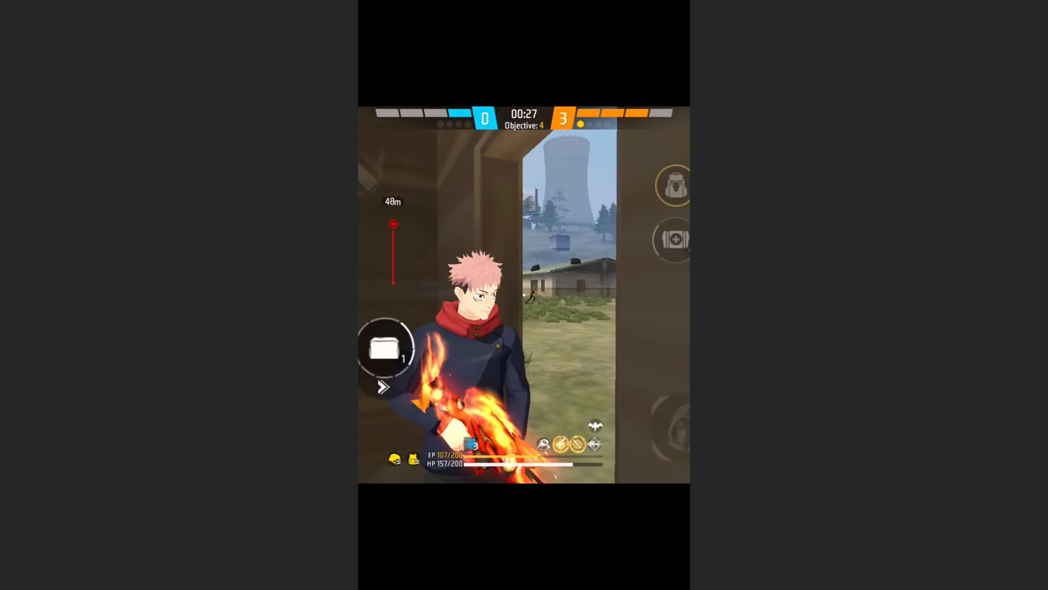
key(space)
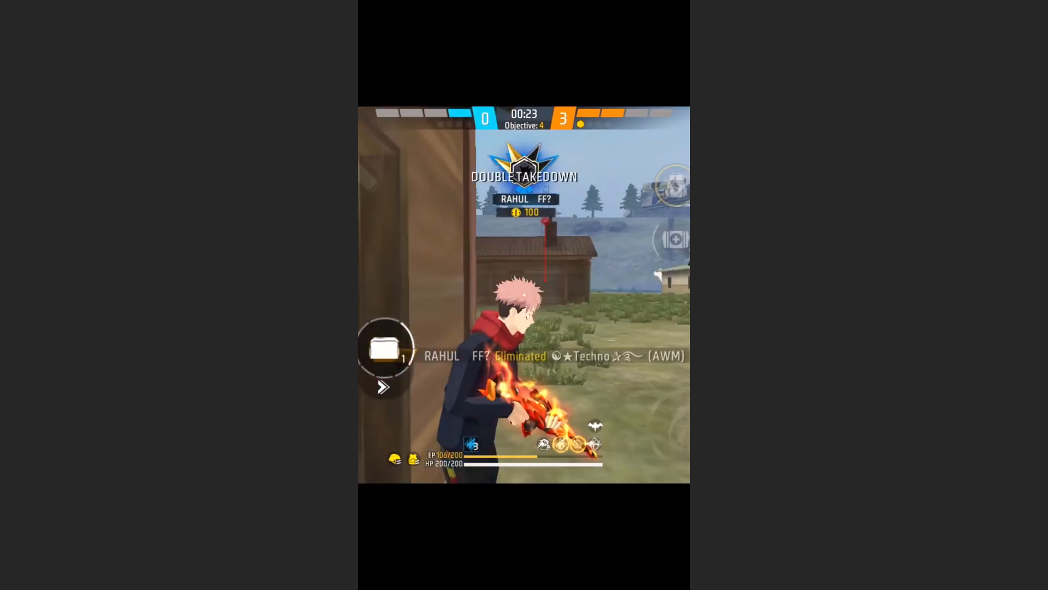
key(Escape)
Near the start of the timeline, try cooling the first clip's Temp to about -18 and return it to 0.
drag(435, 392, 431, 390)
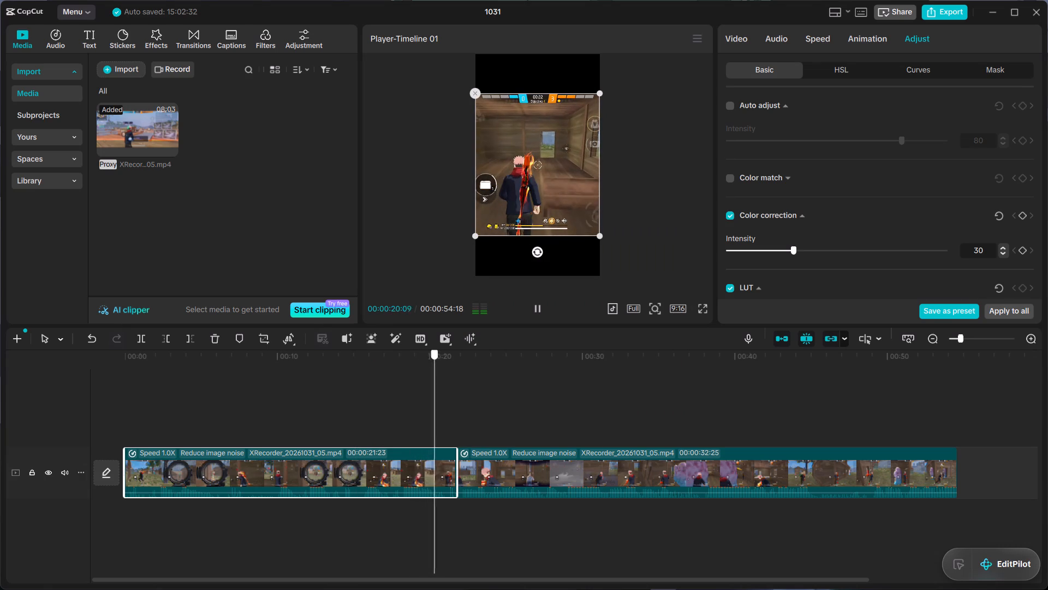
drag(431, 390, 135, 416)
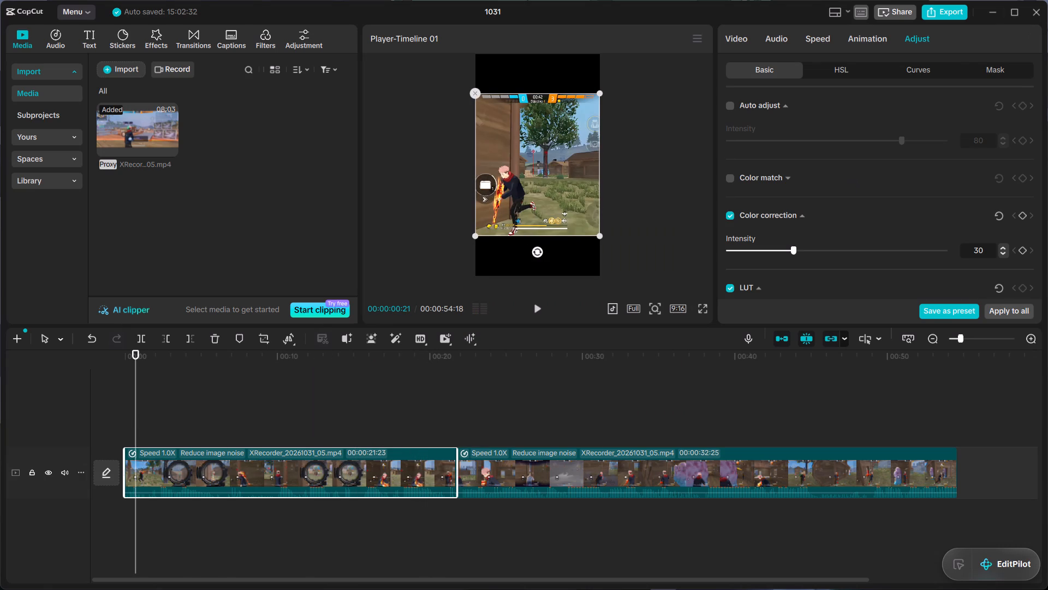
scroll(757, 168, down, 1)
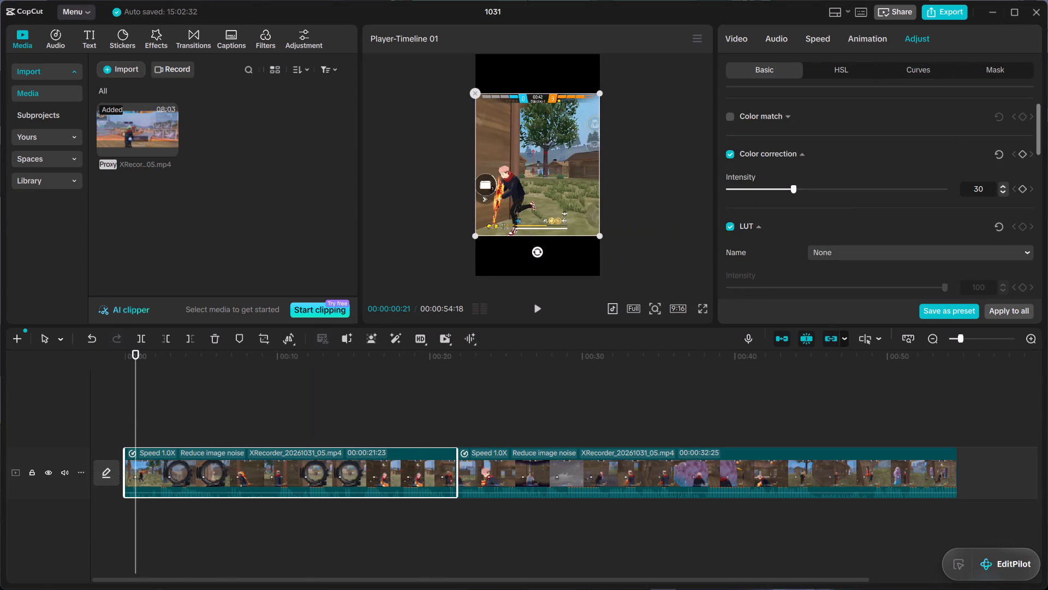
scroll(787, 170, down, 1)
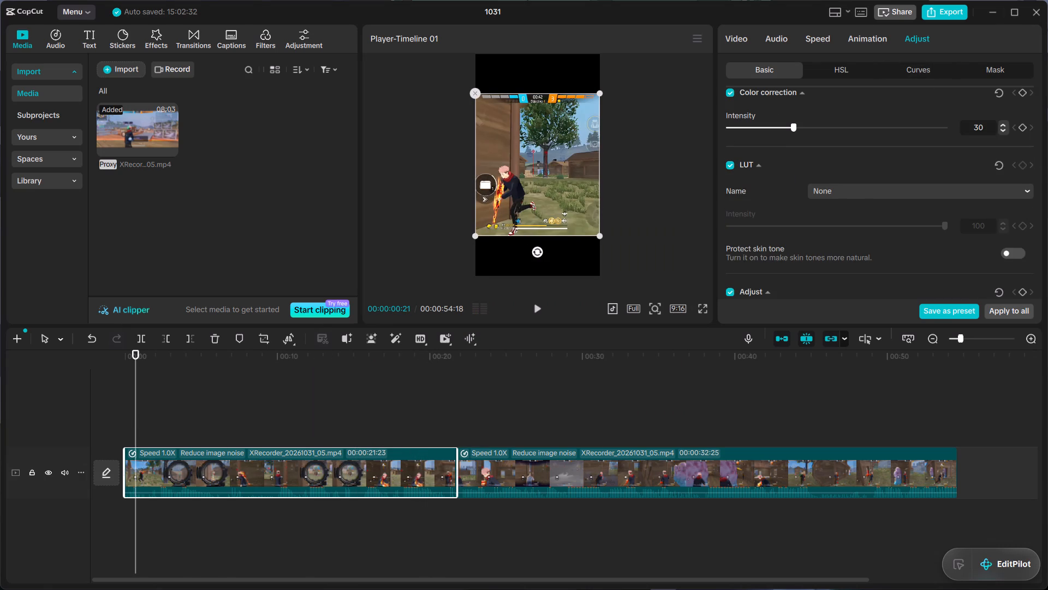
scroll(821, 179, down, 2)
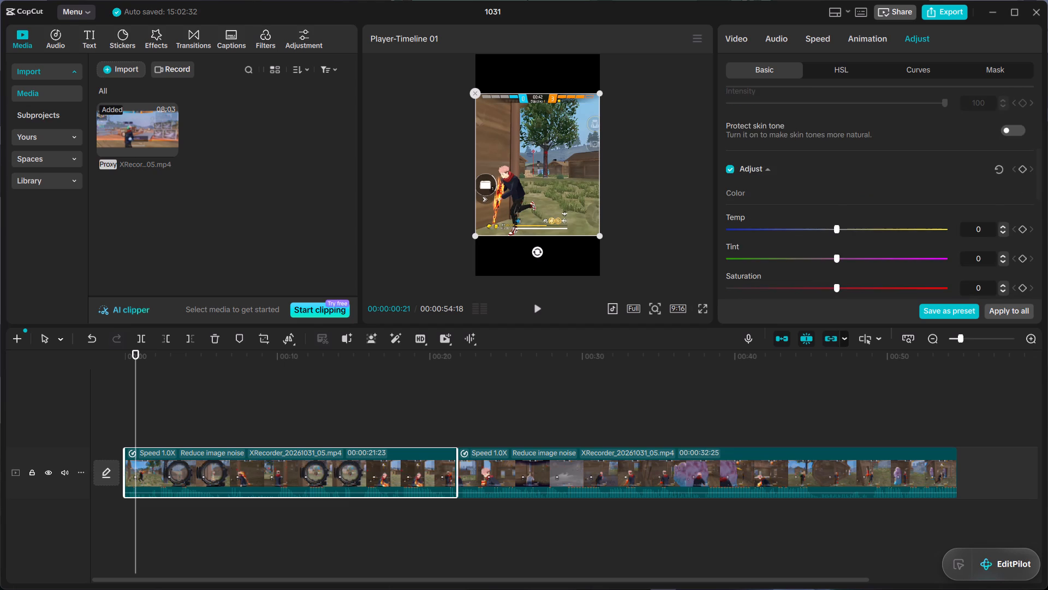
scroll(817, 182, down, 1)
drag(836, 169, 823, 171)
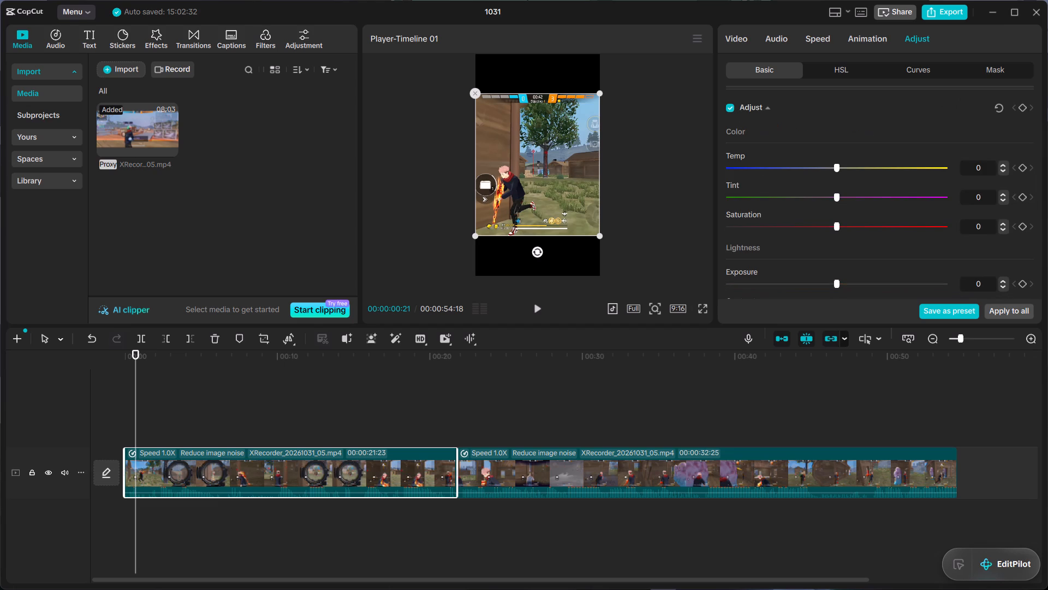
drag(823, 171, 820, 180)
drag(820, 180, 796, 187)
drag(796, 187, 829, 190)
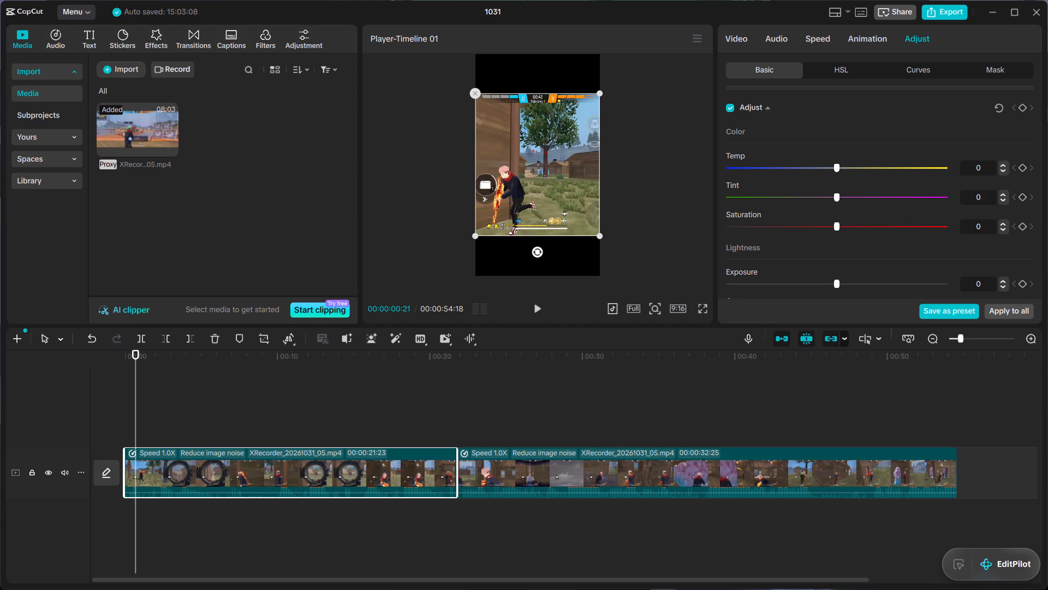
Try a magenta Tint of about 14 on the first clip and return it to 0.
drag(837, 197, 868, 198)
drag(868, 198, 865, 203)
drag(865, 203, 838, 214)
Raise the first clip's Saturation to 5.
drag(838, 224, 860, 223)
drag(860, 223, 846, 228)
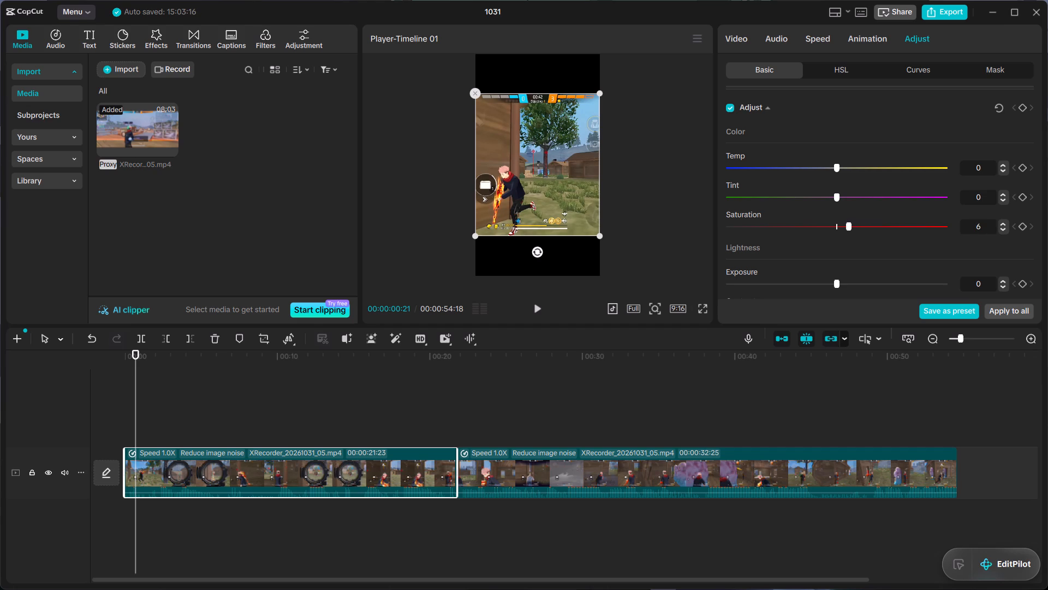
drag(846, 228, 844, 228)
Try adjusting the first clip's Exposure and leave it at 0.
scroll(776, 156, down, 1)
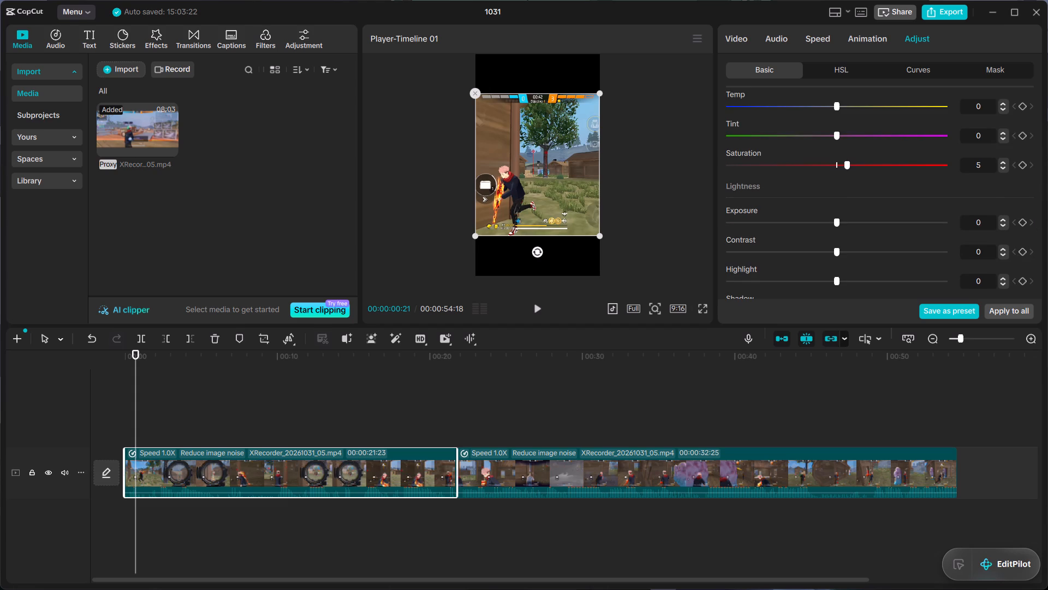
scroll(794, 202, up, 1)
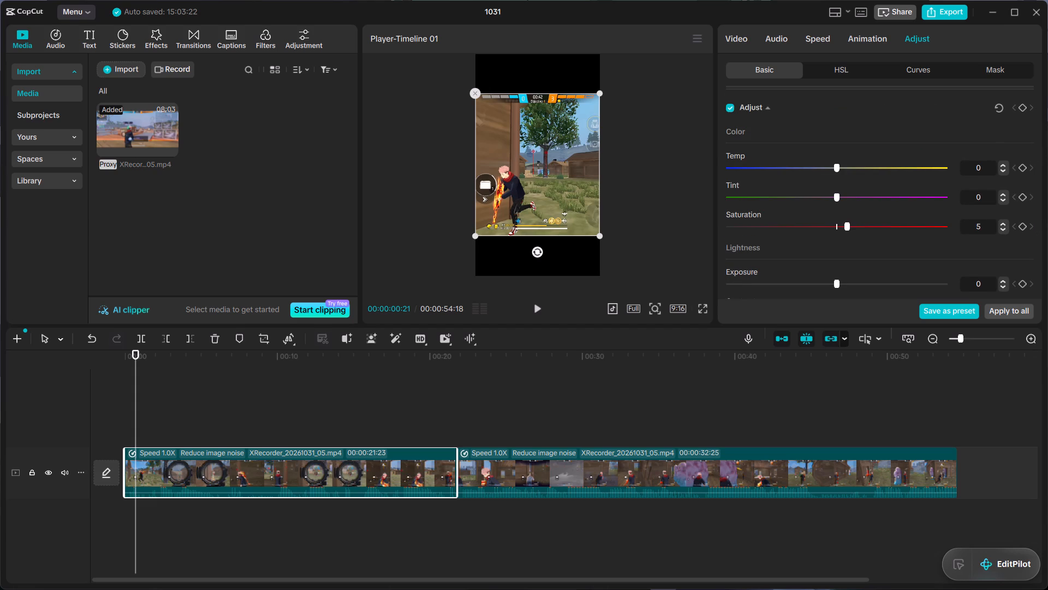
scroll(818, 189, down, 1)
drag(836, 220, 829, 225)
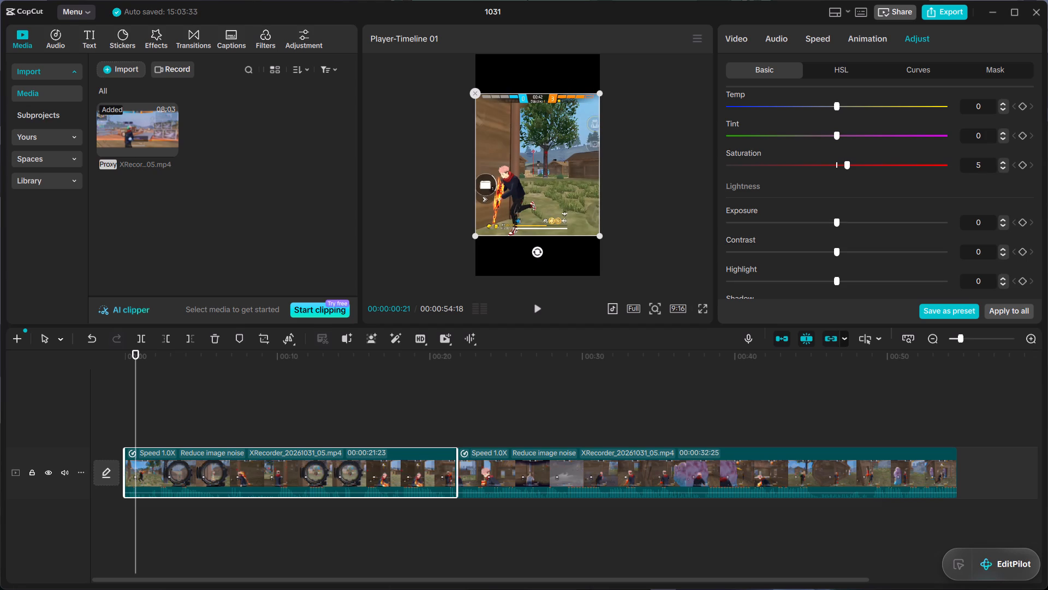
Set the first clip's Exposure to -2 and its Contrast to 2.
double_click(1000, 225)
double_click(1004, 249)
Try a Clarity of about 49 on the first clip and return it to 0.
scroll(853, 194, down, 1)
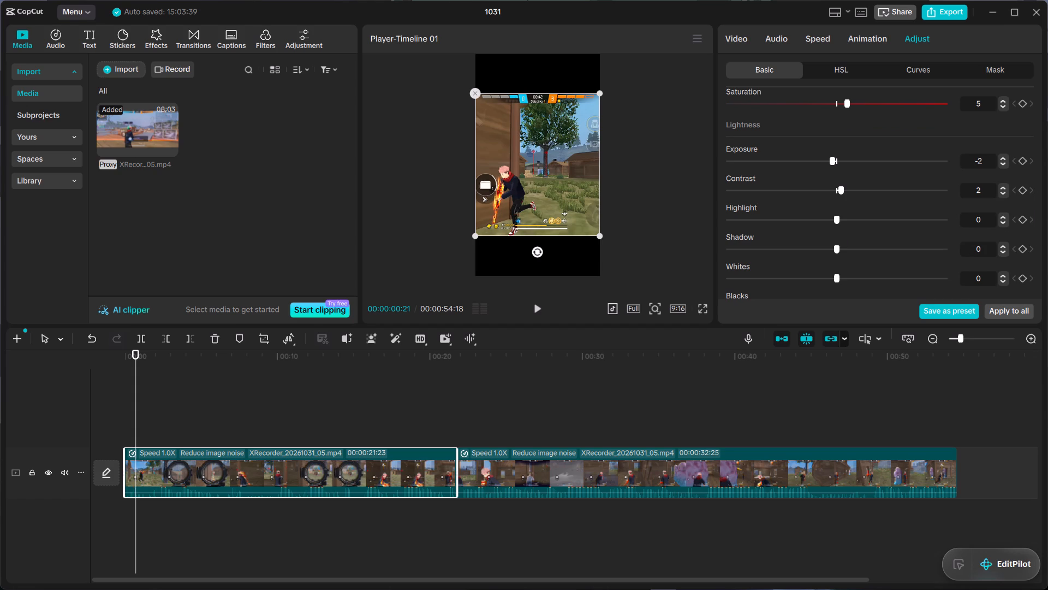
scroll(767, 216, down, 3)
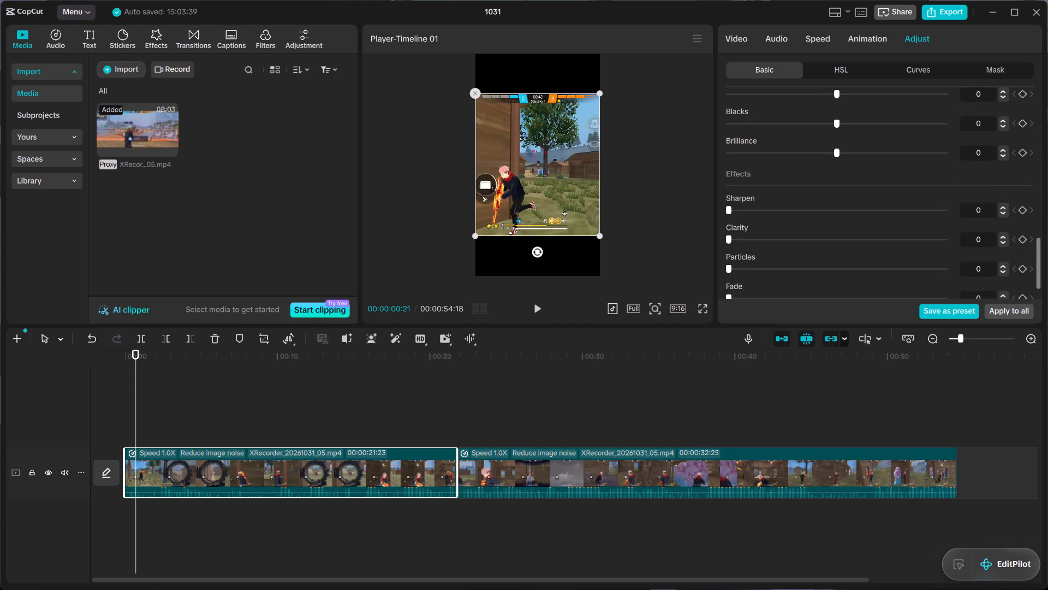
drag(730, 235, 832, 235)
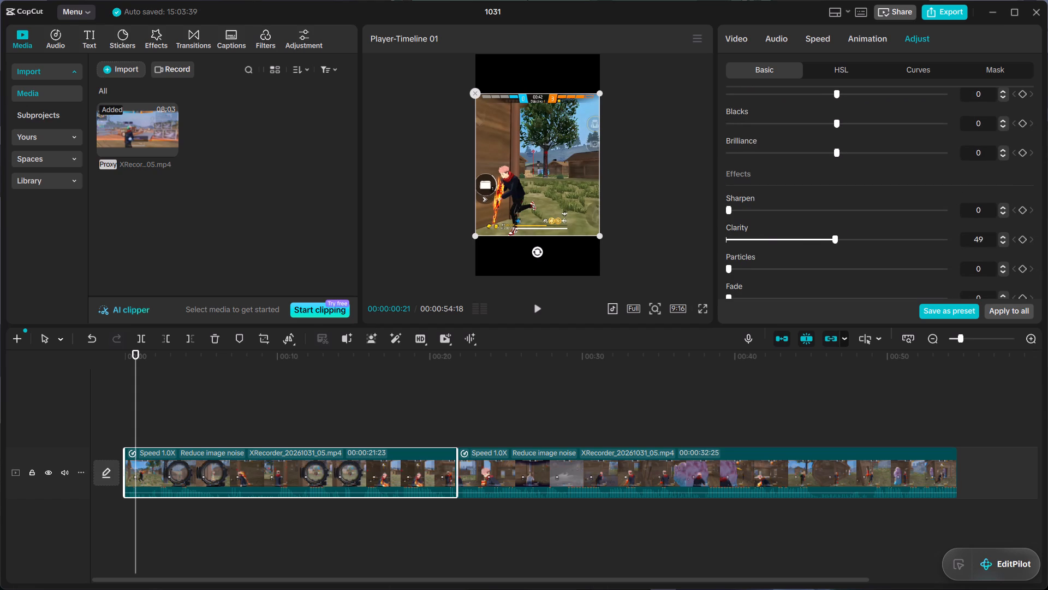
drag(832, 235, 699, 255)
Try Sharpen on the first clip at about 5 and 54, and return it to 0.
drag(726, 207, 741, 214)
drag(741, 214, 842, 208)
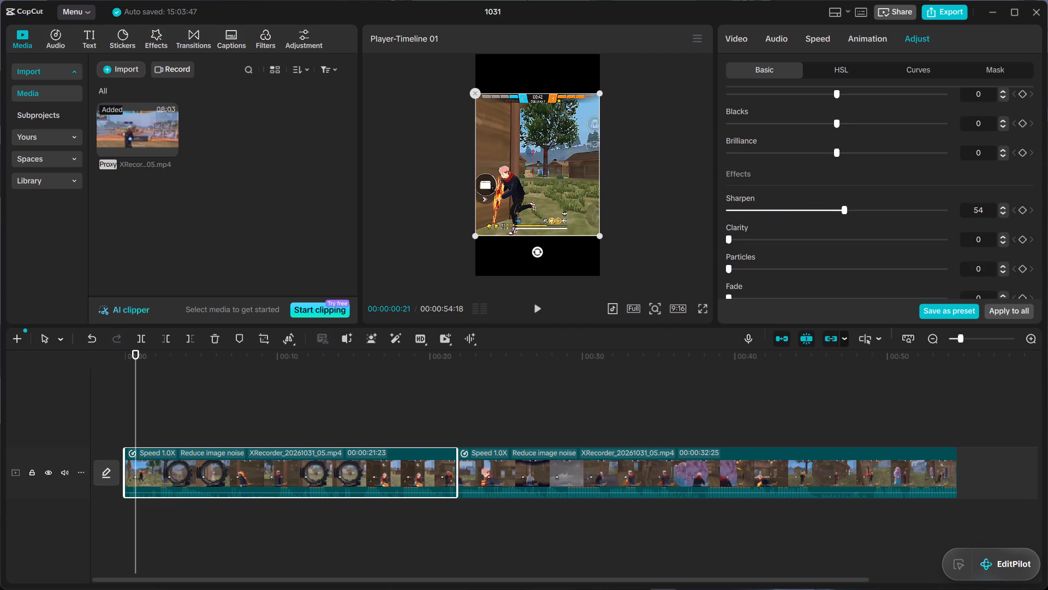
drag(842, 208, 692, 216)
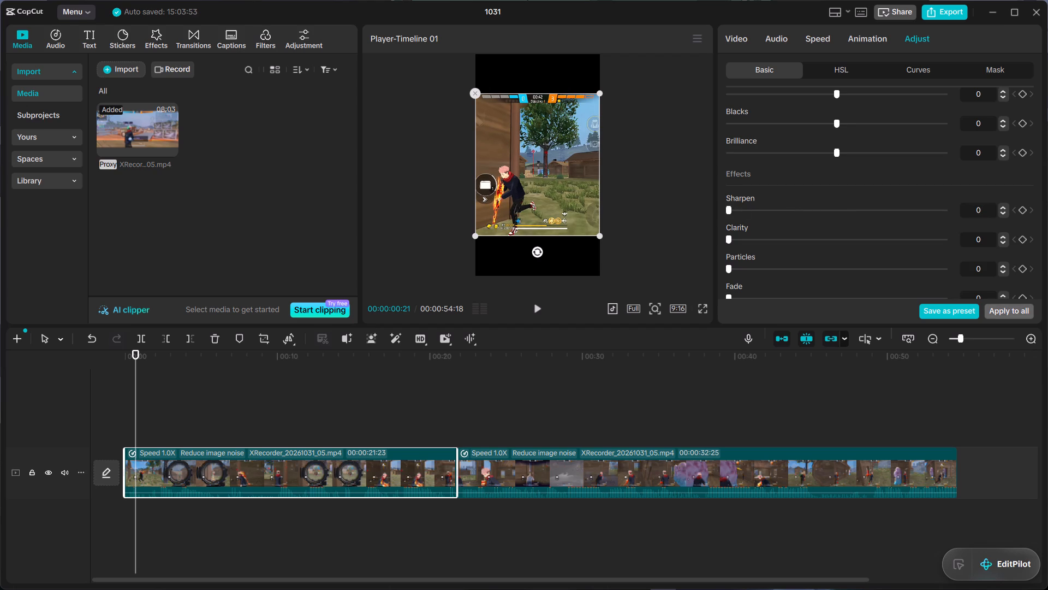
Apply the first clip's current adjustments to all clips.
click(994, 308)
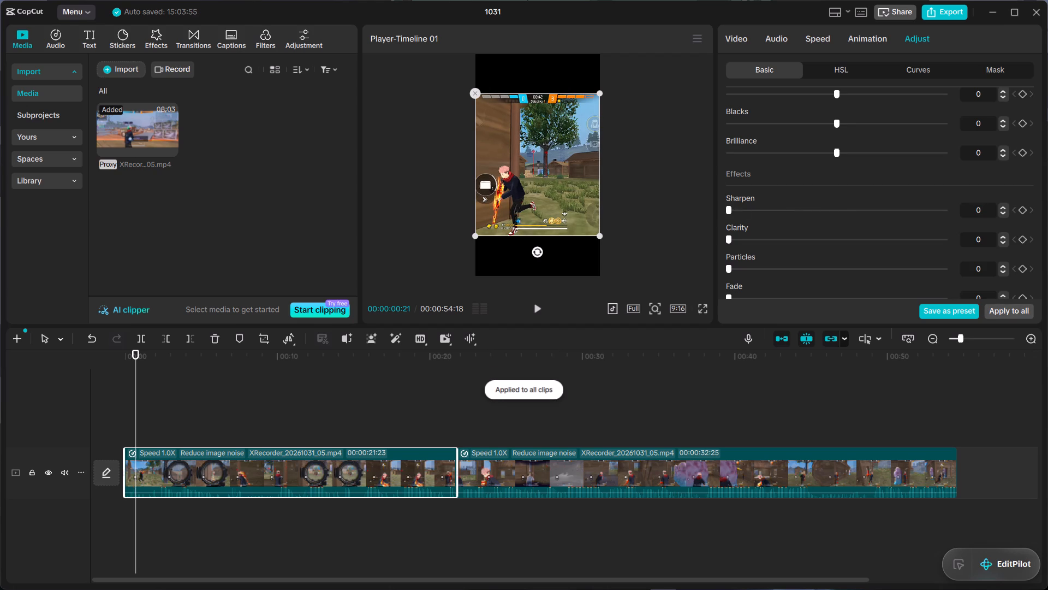
Play the start of the video in full-screen preview to check the adjusted colors, and exit the preview.
click(704, 306)
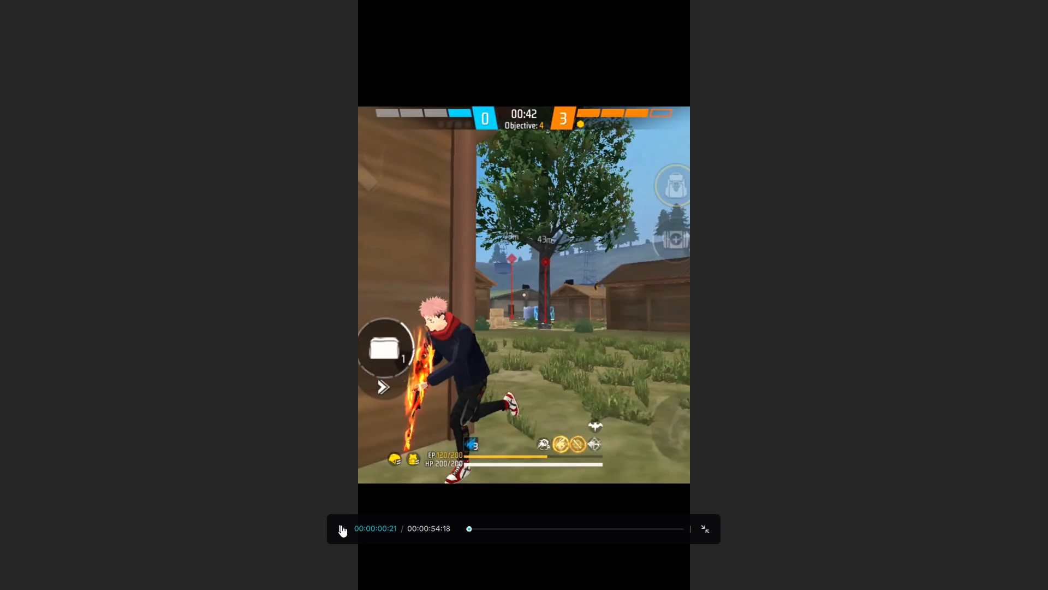
drag(346, 525, 351, 525)
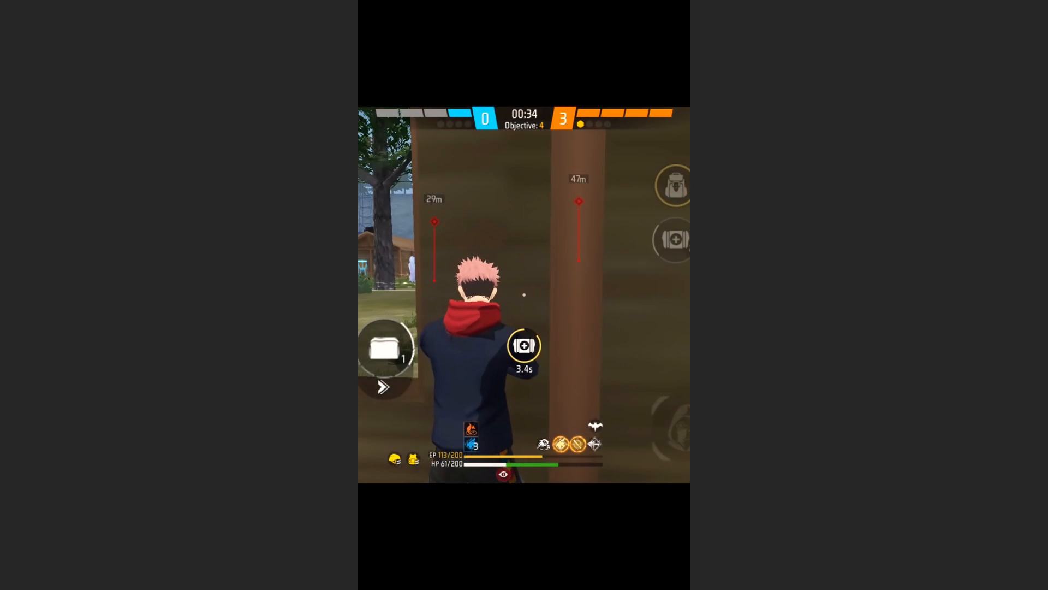
key(space)
key(Escape)
Reset the first clip's Saturation to 0.
scroll(788, 224, up, 3)
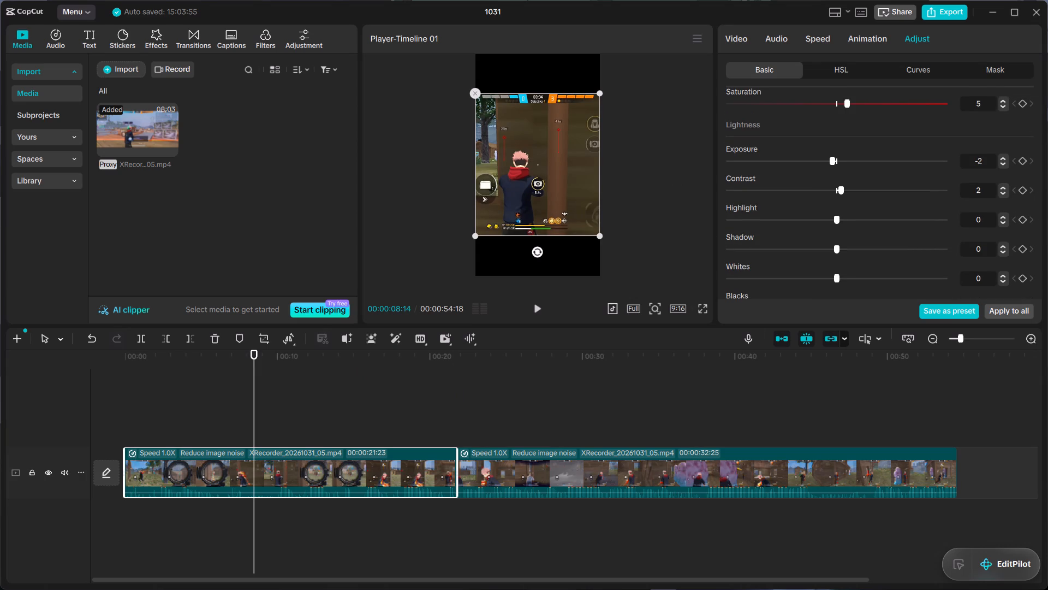
click(981, 102)
triple_click(1002, 107)
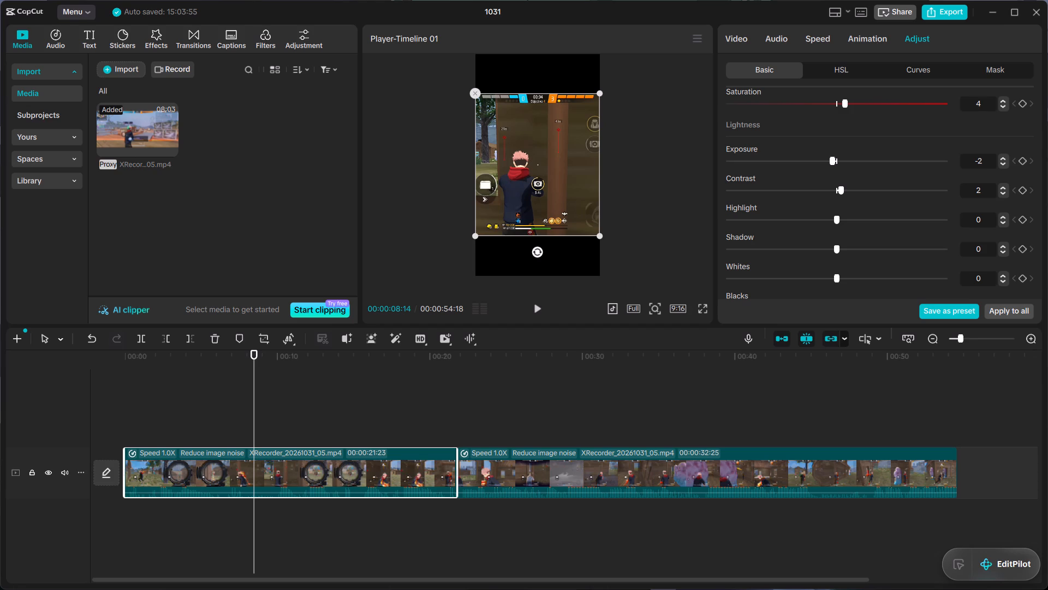
double_click(1002, 107)
click(700, 311)
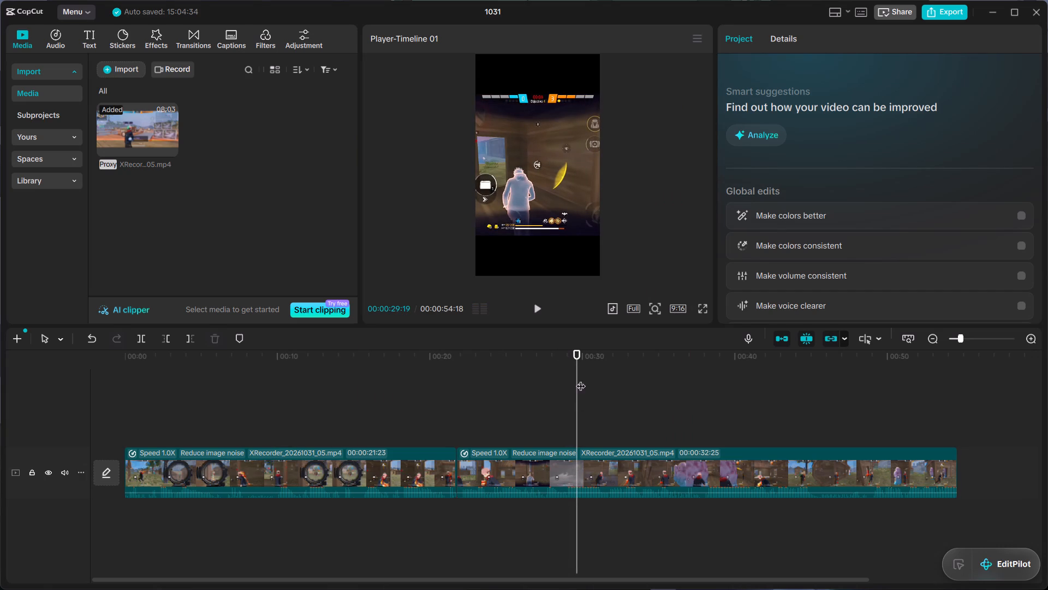
Split the second clip at 00:00:22:12, just after it begins.
drag(580, 379, 440, 430)
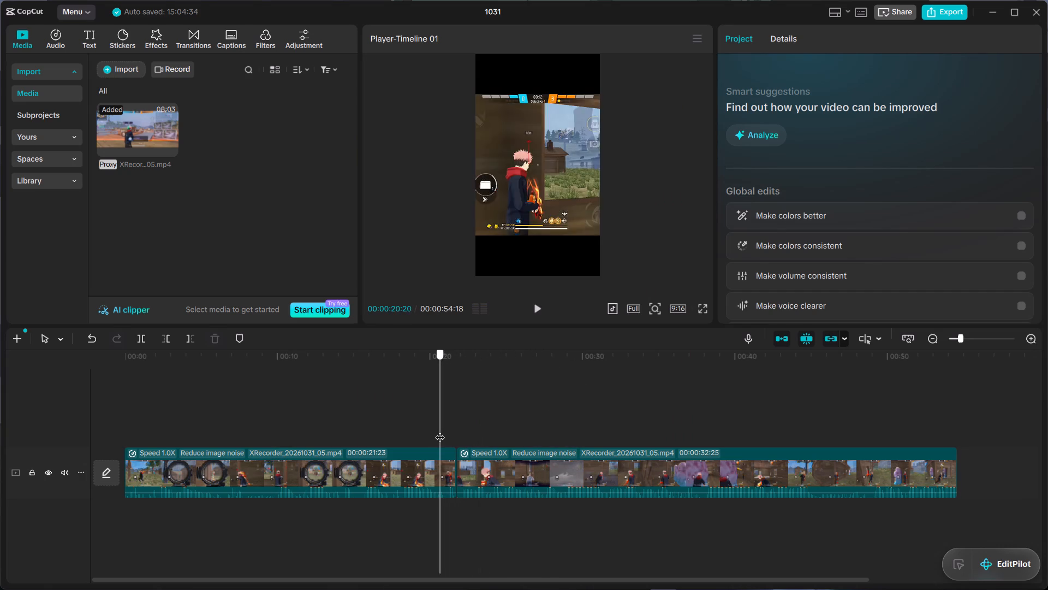
drag(440, 430, 455, 442)
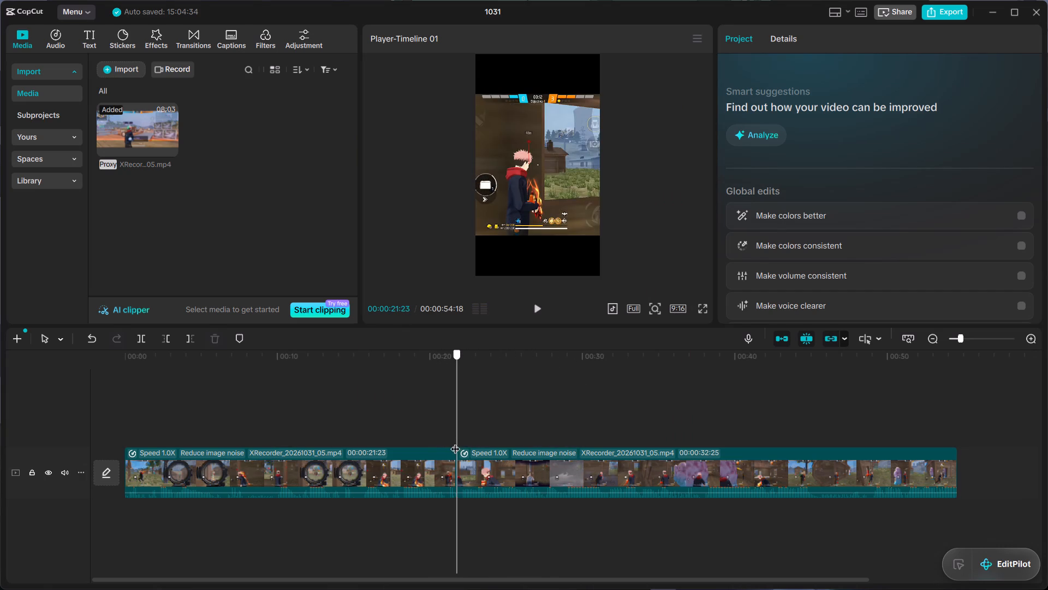
drag(455, 442, 467, 443)
click(468, 459)
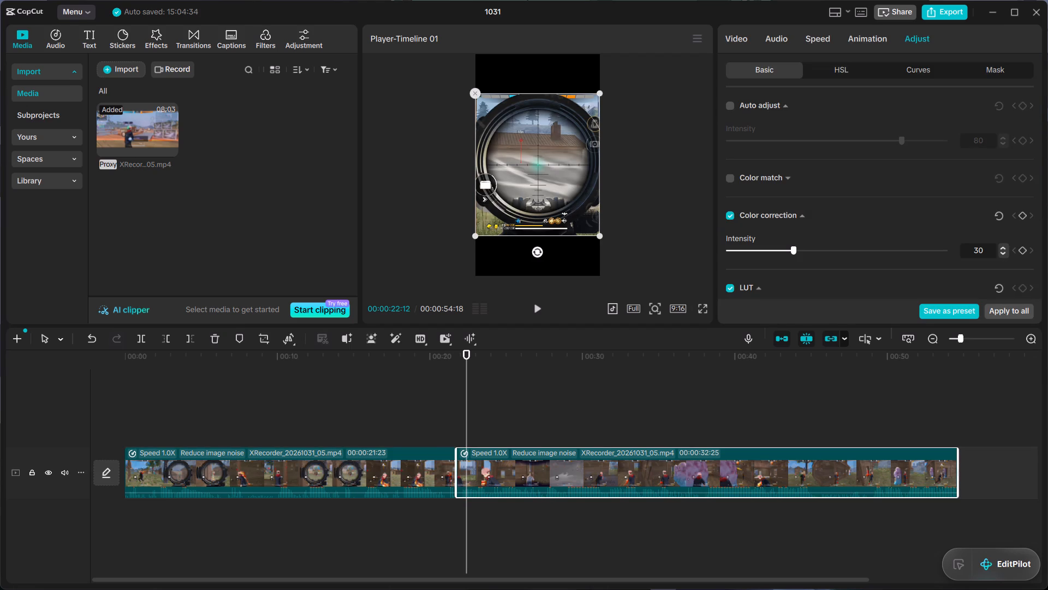
click(146, 341)
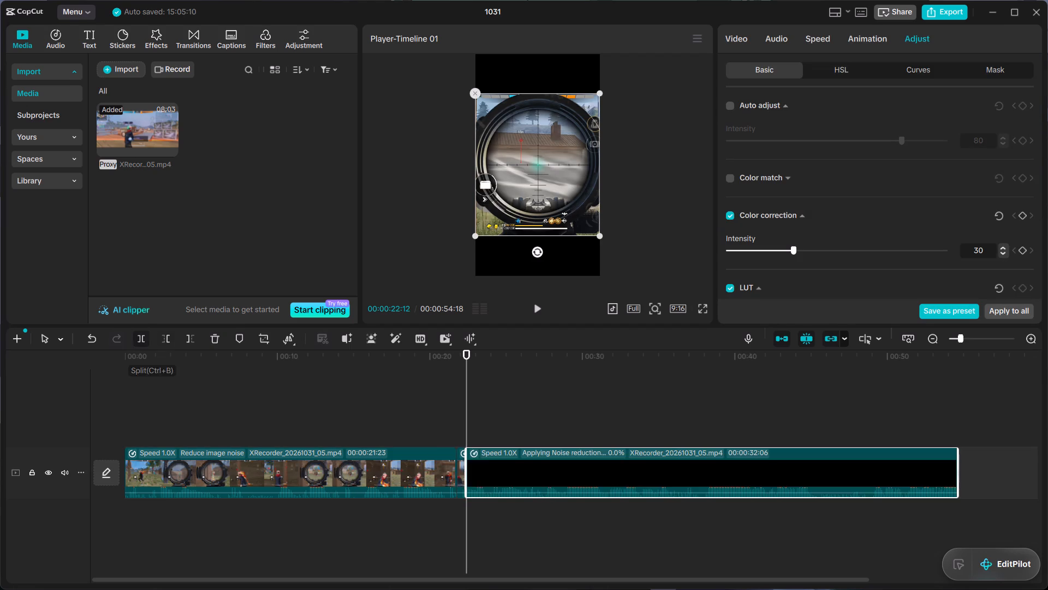
Trim away the beginning of the long clip after the split, up to 00:00:22:24.
click(473, 414)
drag(472, 415, 476, 422)
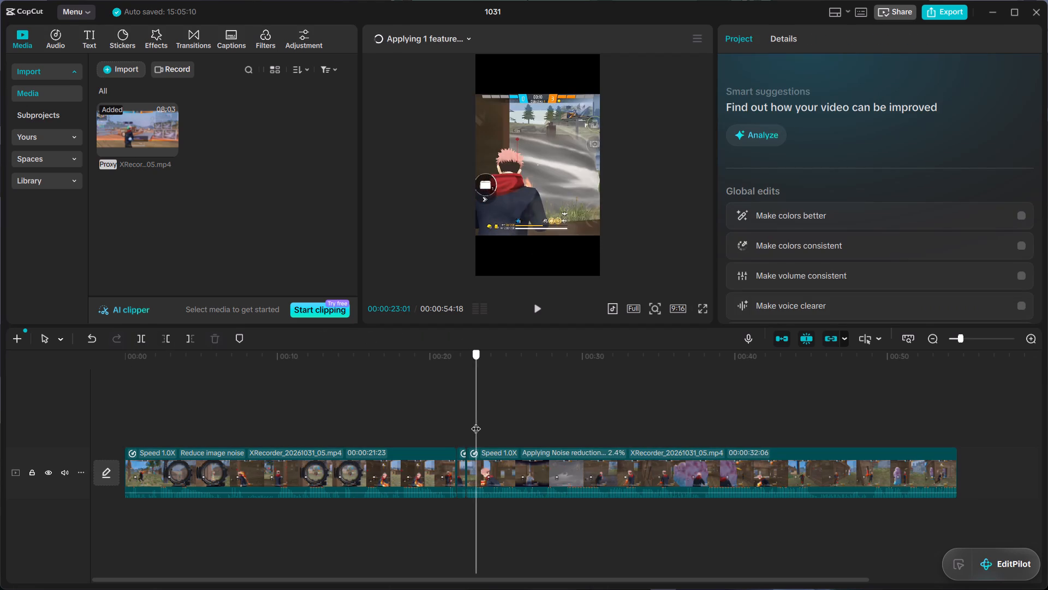
drag(476, 422, 466, 429)
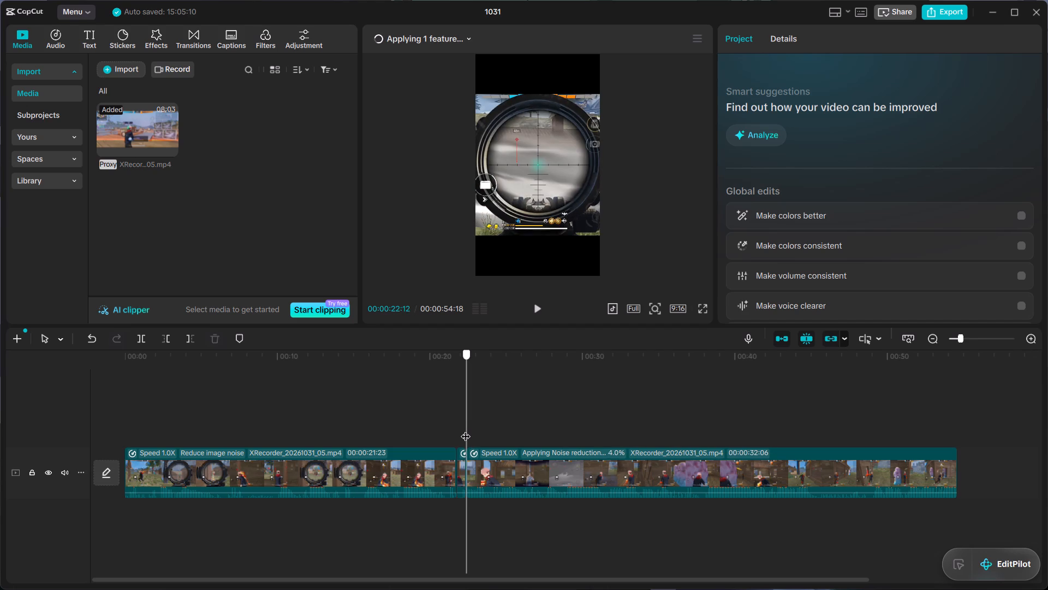
drag(466, 429, 473, 431)
click(497, 468)
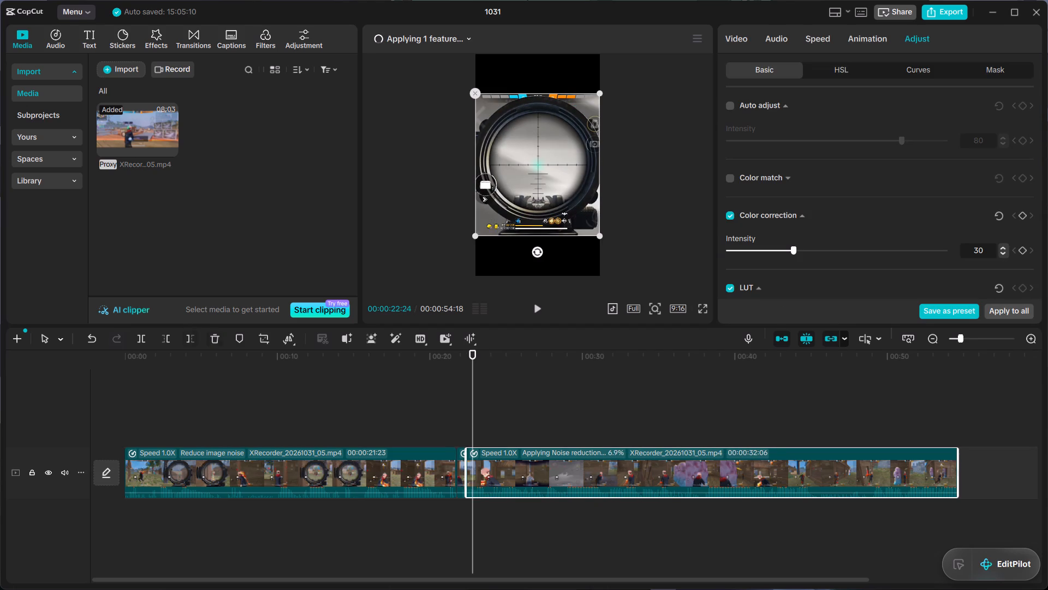
drag(160, 338, 165, 339)
Play the timeline from just before the trimmed cut to review the join, and pause around 31 seconds.
click(466, 420)
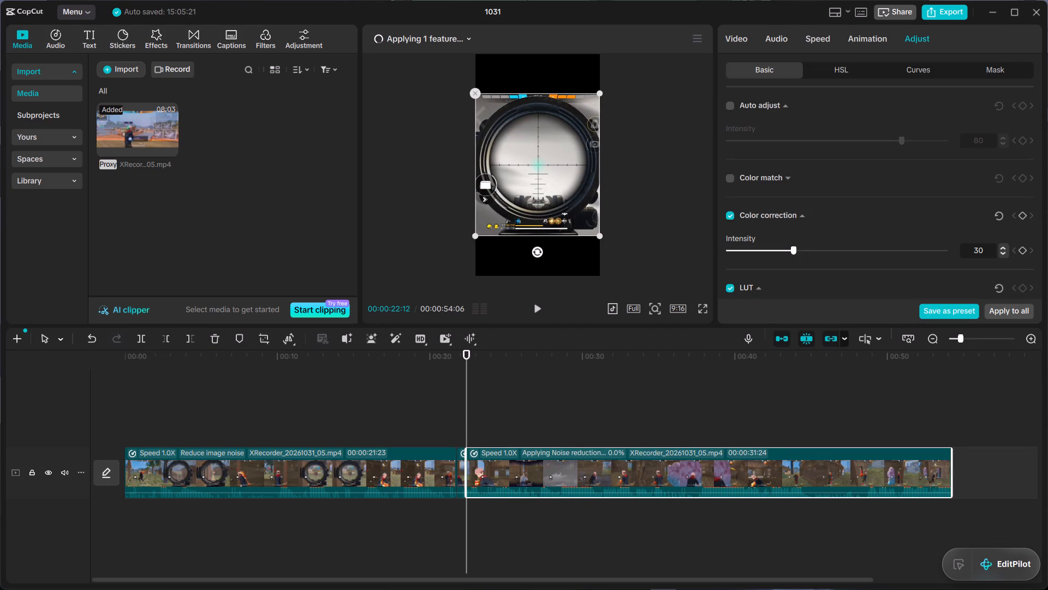
click(458, 418)
key(space)
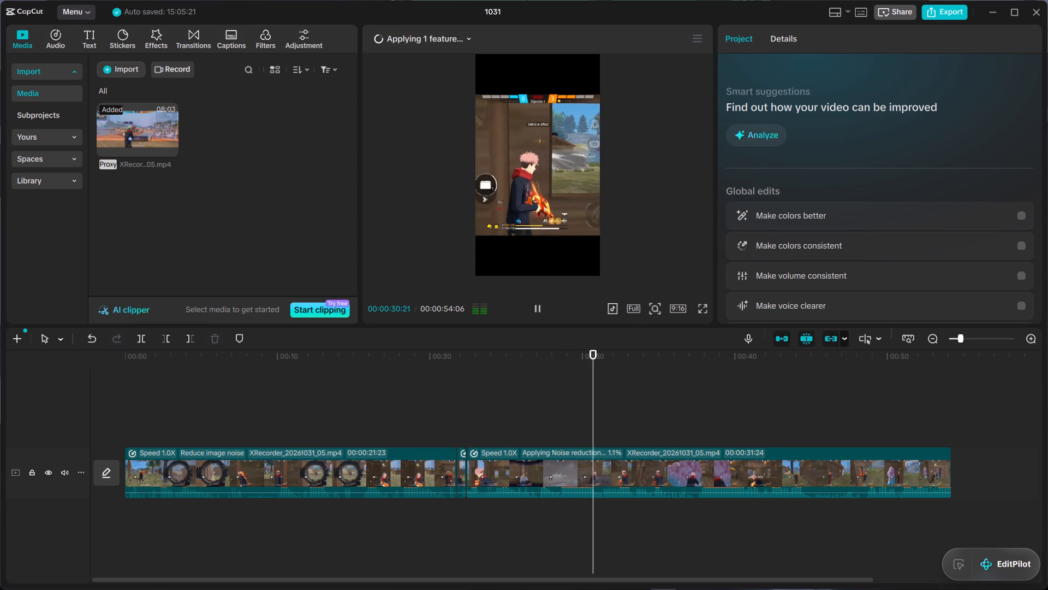
click(537, 309)
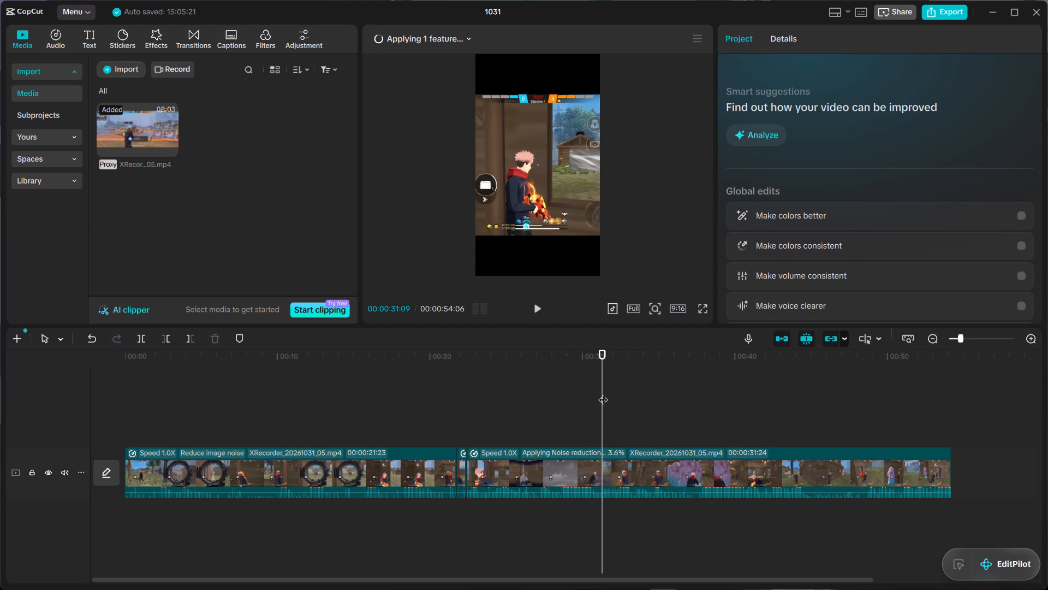
Select the short clip between the two long ones and examine its color adjustment and image noise reduction settings.
drag(603, 393, 448, 438)
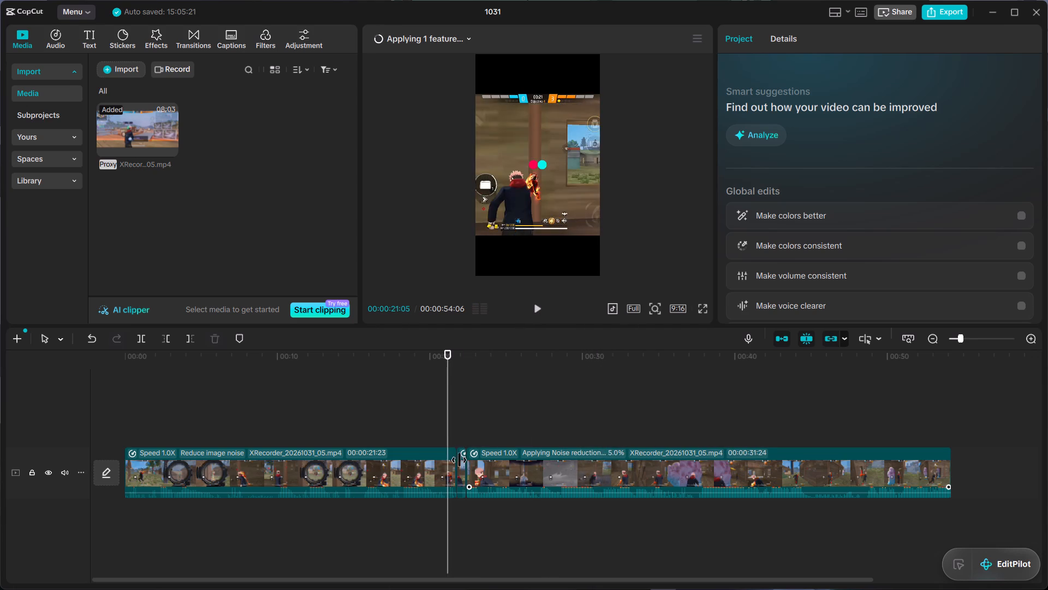
click(463, 461)
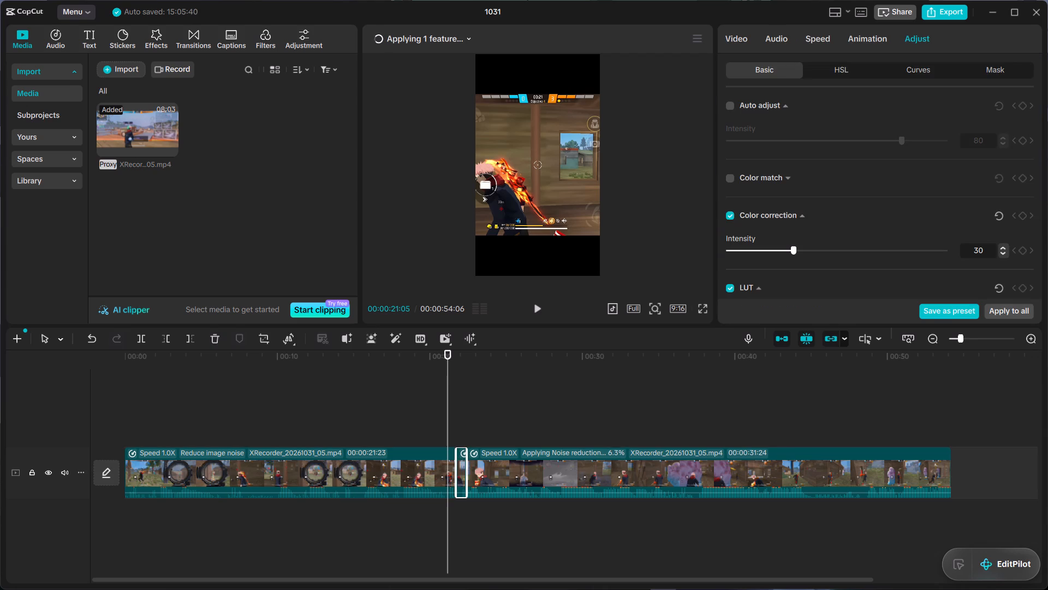
click(1033, 339)
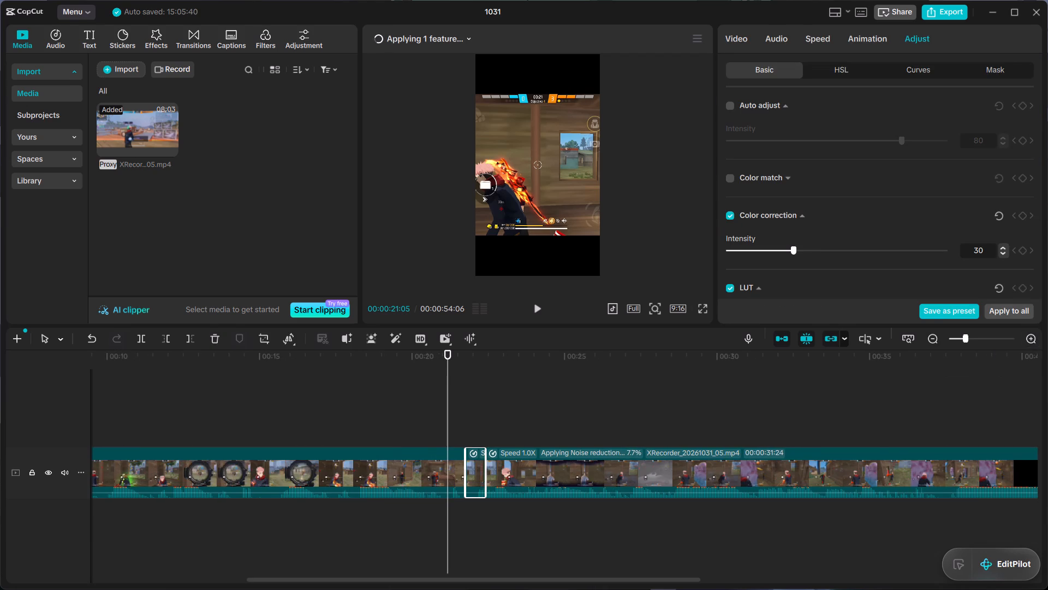
click(589, 421)
click(455, 408)
click(478, 476)
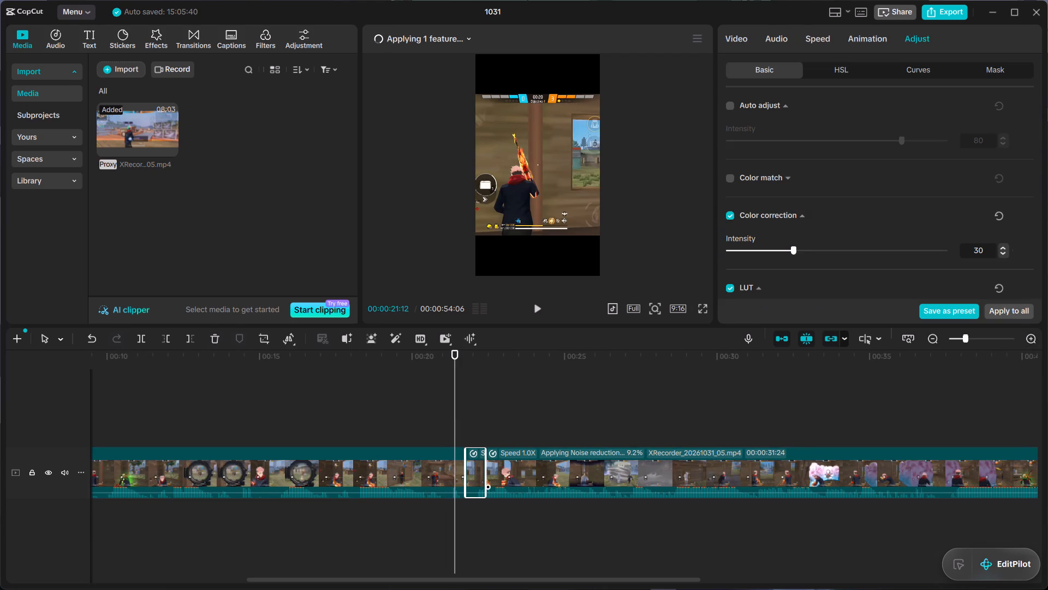
scroll(862, 185, down, 3)
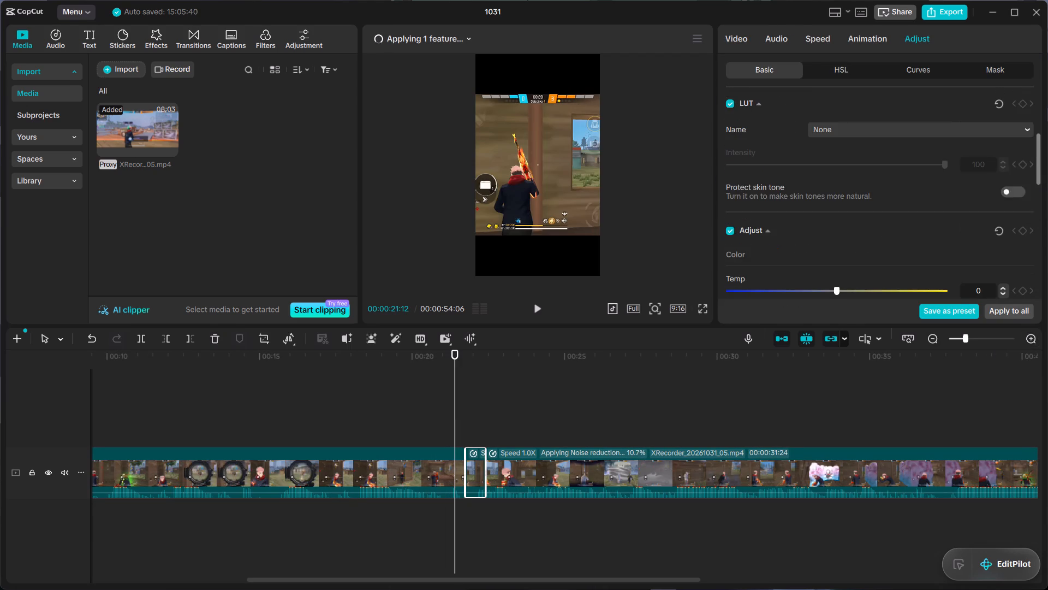
scroll(834, 192, down, 2)
scroll(834, 192, up, 3)
click(746, 36)
scroll(770, 154, down, 1)
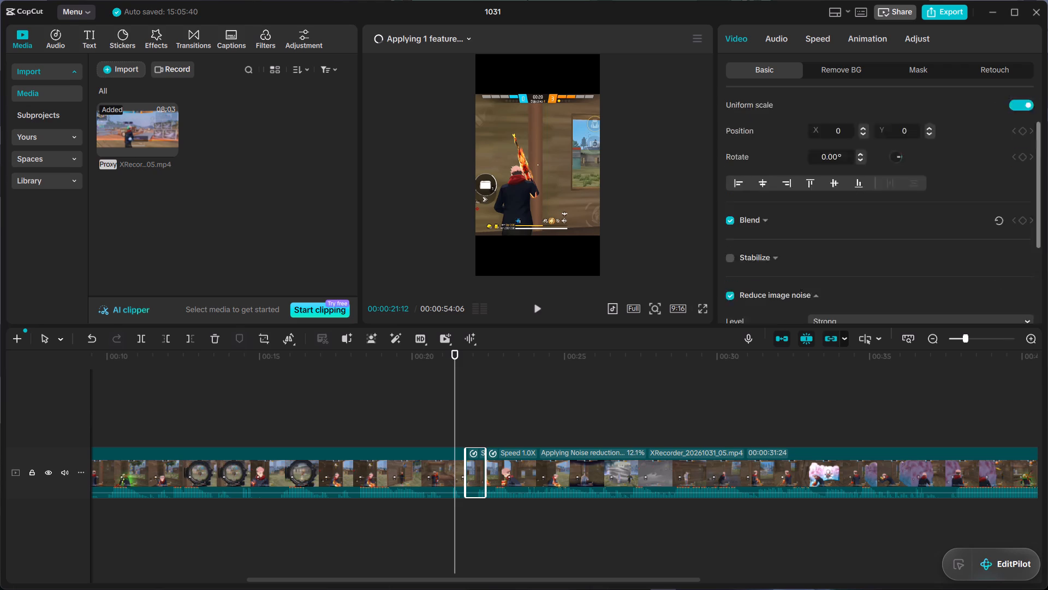
scroll(770, 154, down, 1)
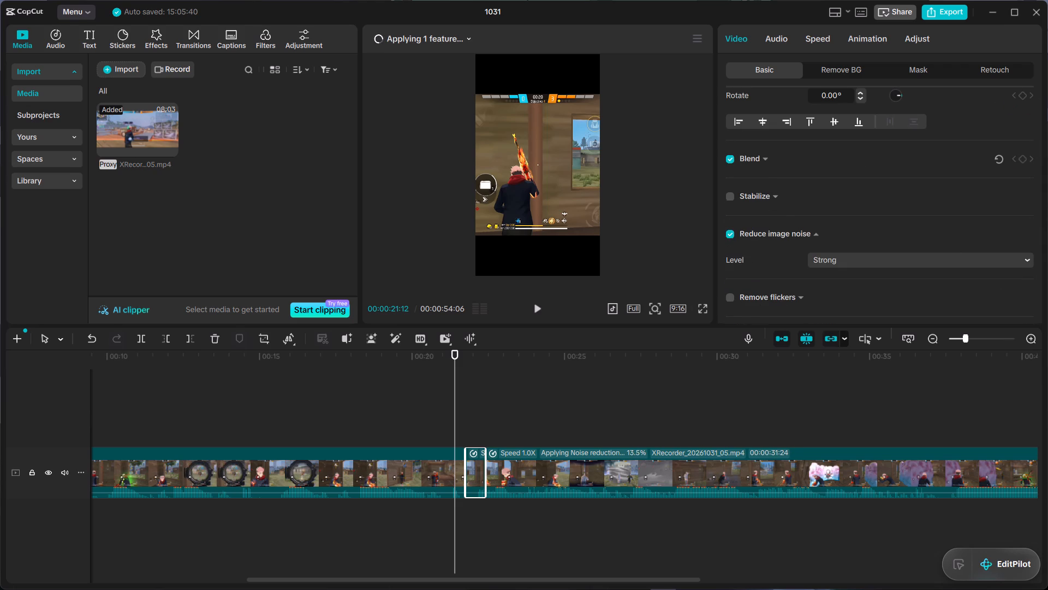
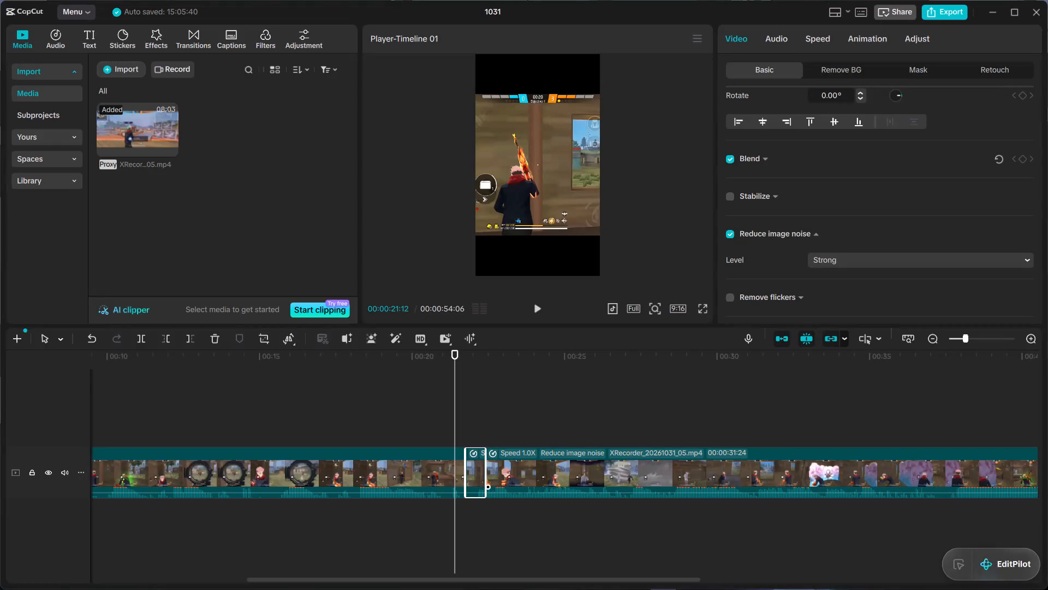
Examine the playback speed and duration settings of the first clip and the long last clip.
click(396, 455)
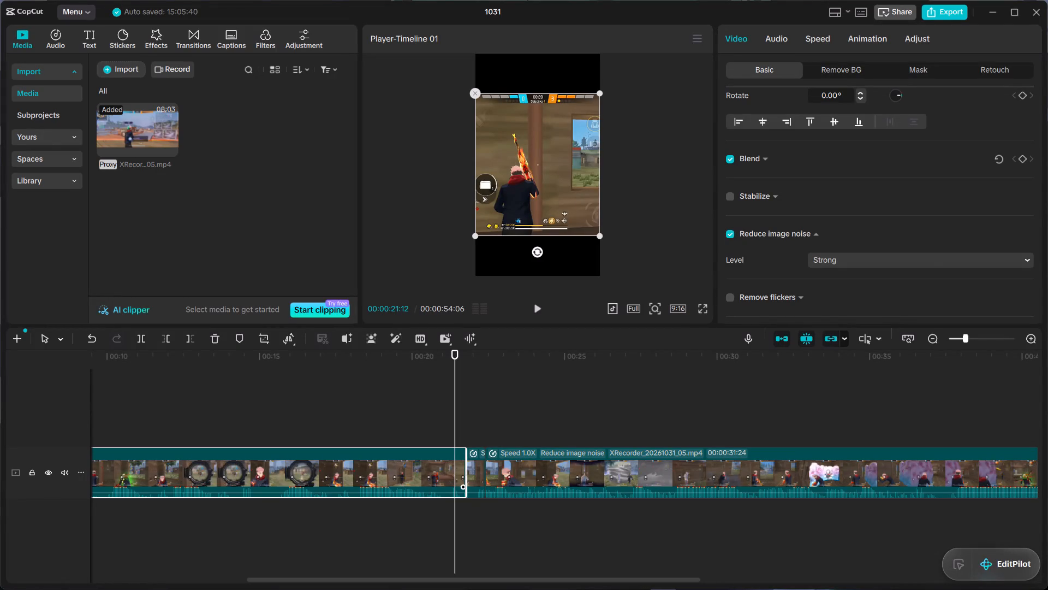
click(813, 37)
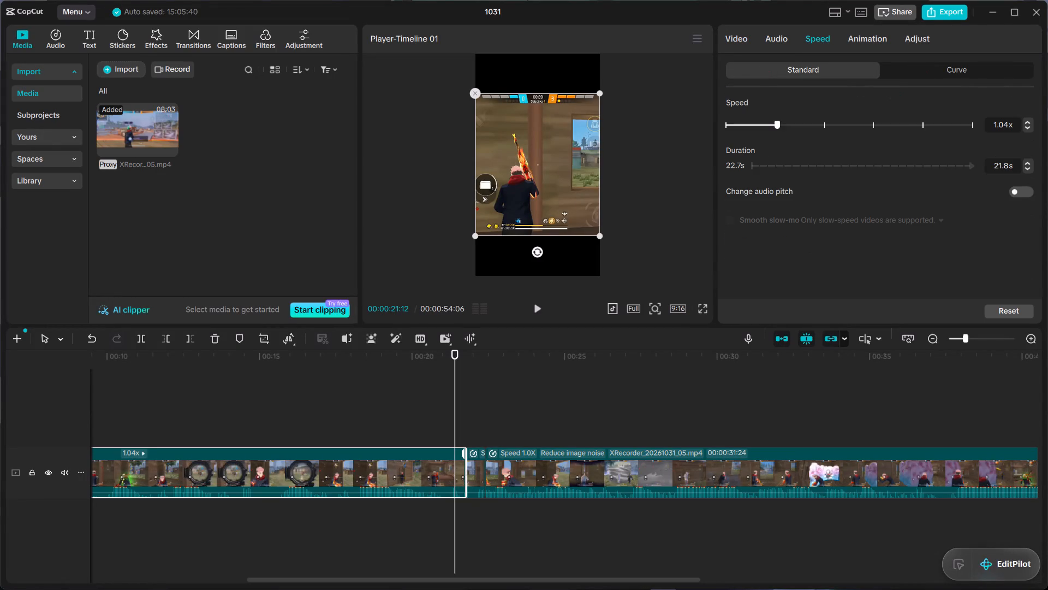
click(477, 468)
click(531, 465)
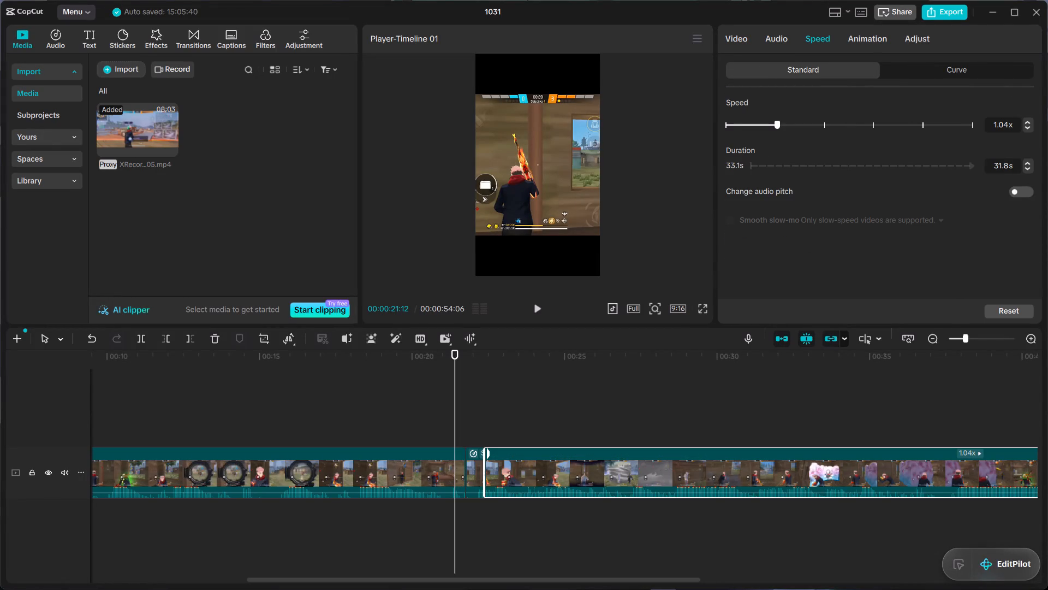
click(557, 404)
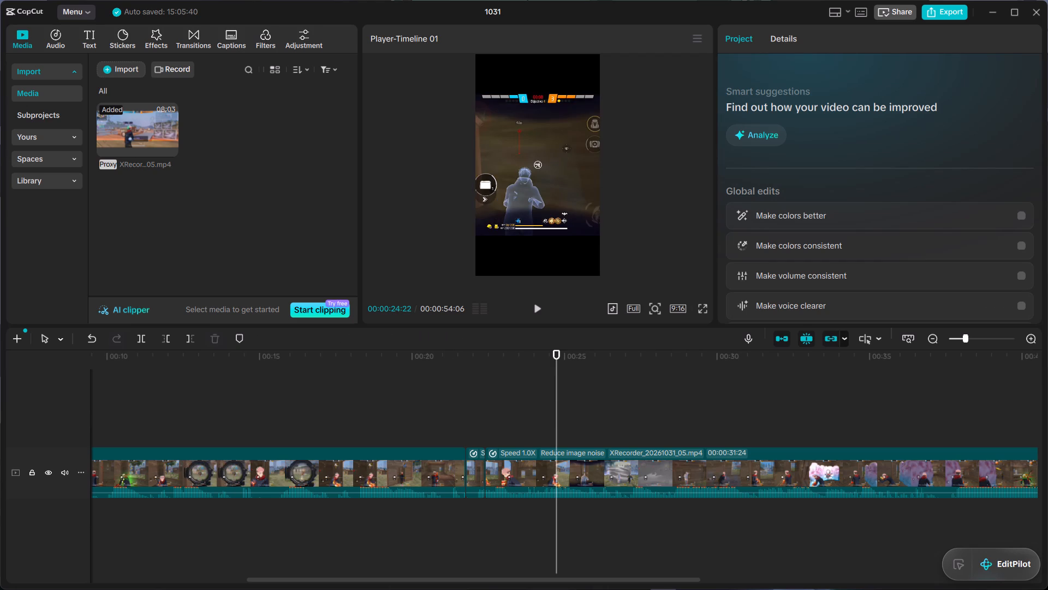
click(559, 489)
click(812, 40)
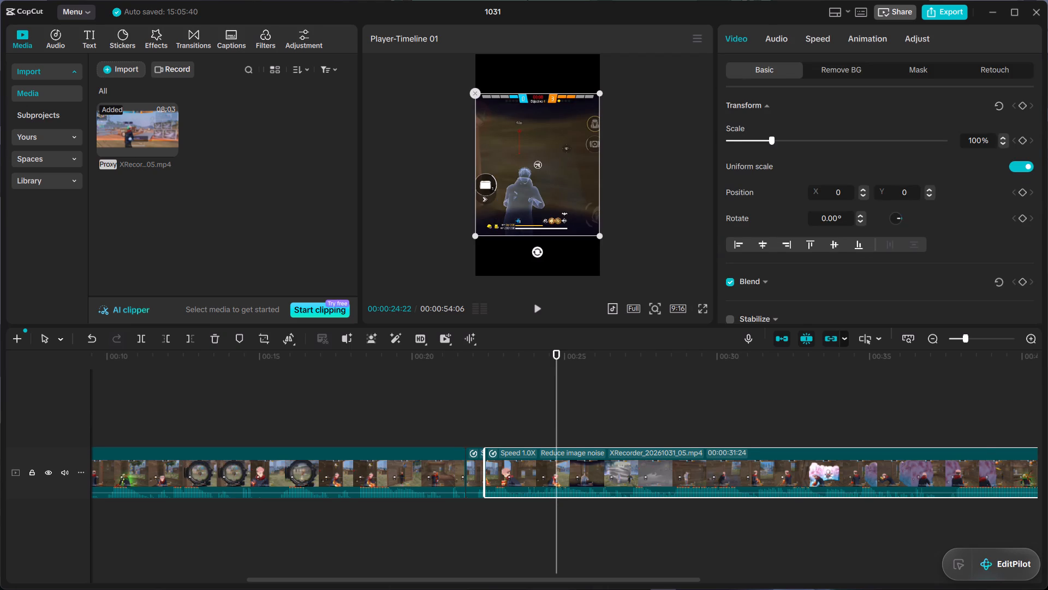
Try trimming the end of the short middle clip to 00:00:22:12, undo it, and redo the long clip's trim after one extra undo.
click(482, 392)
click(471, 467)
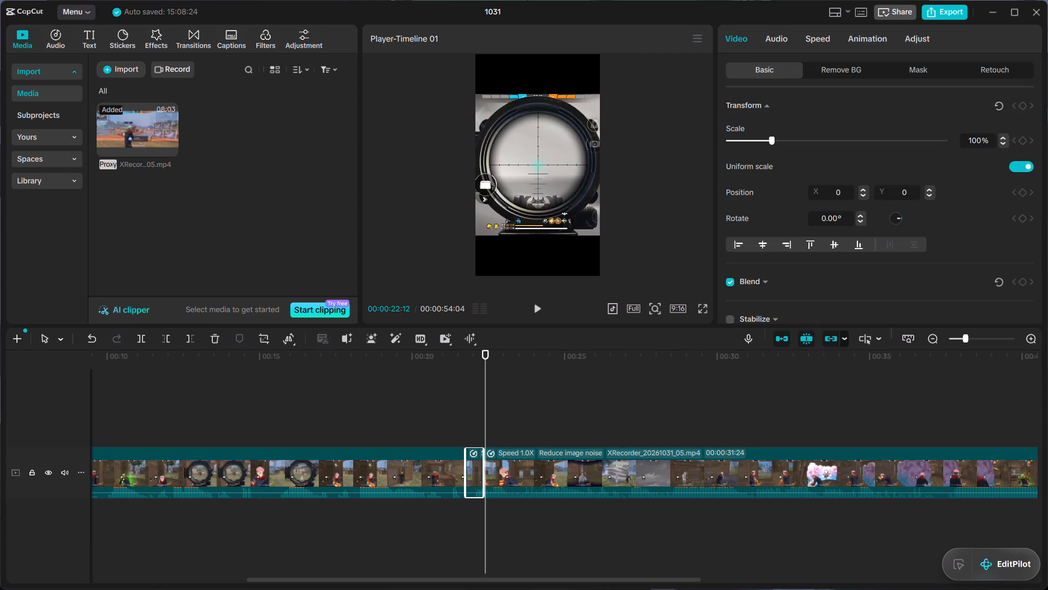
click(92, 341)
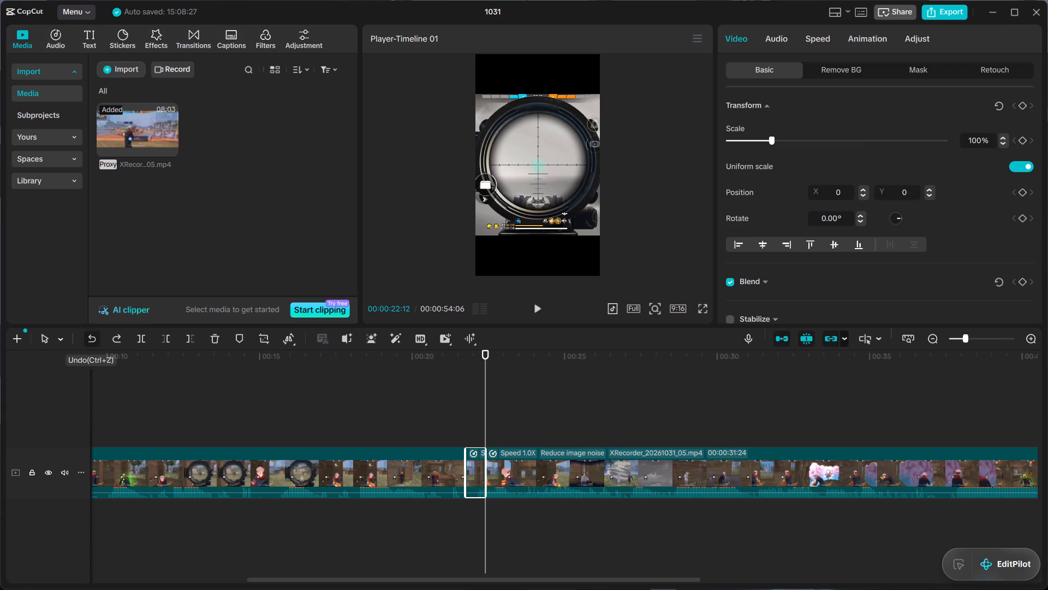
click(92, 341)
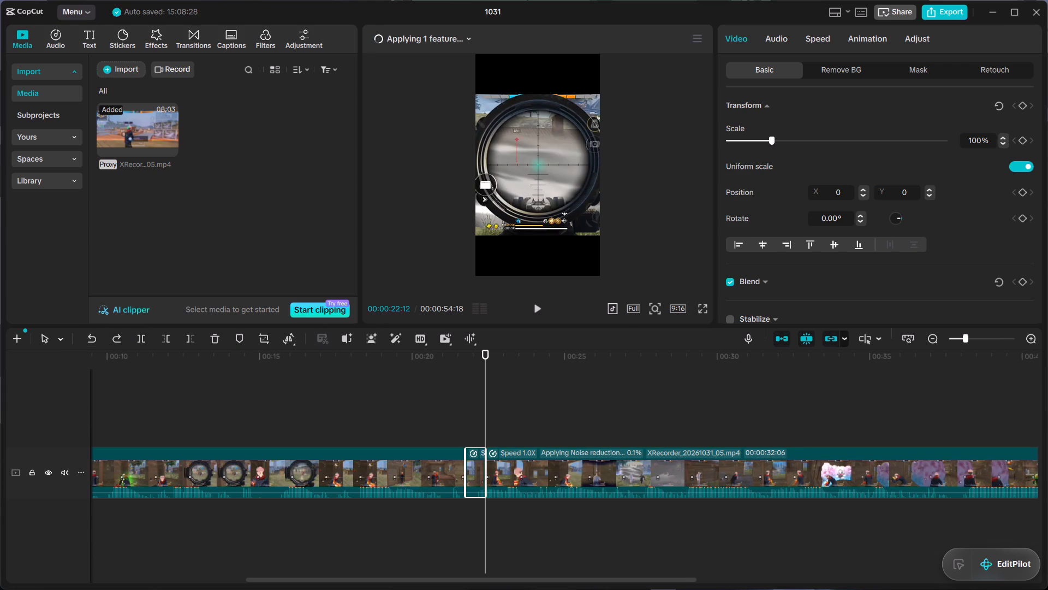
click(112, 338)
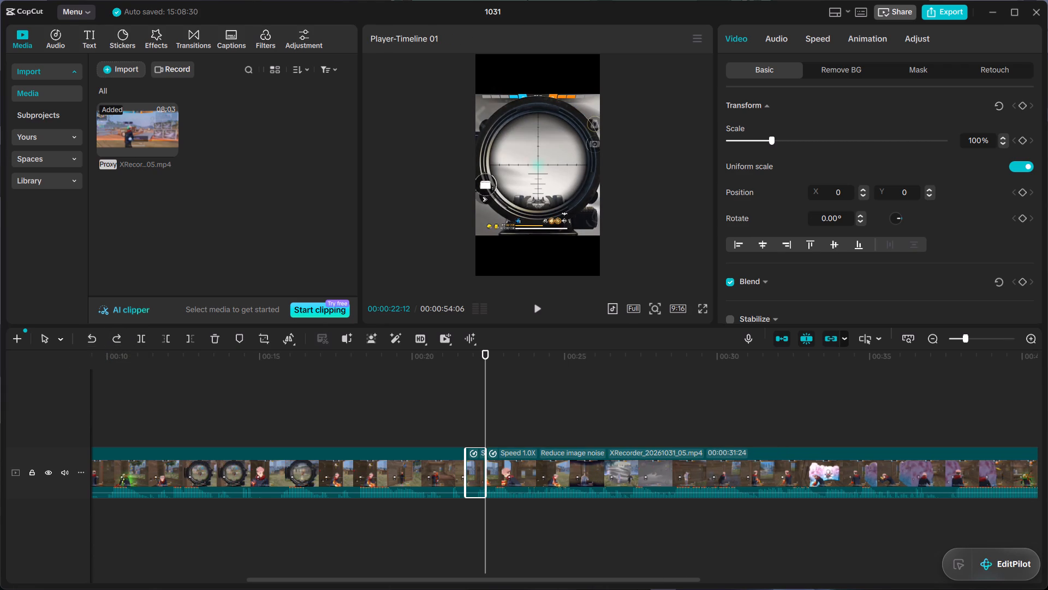
Place the playhead at 00:00:21:01, shortly before the cut into the short middle clip.
click(443, 408)
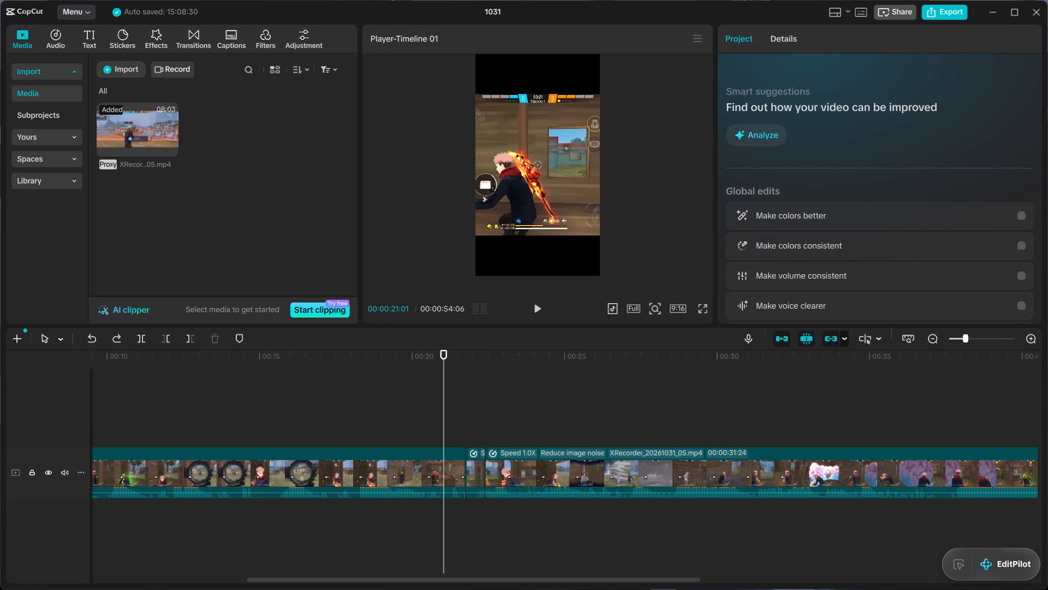
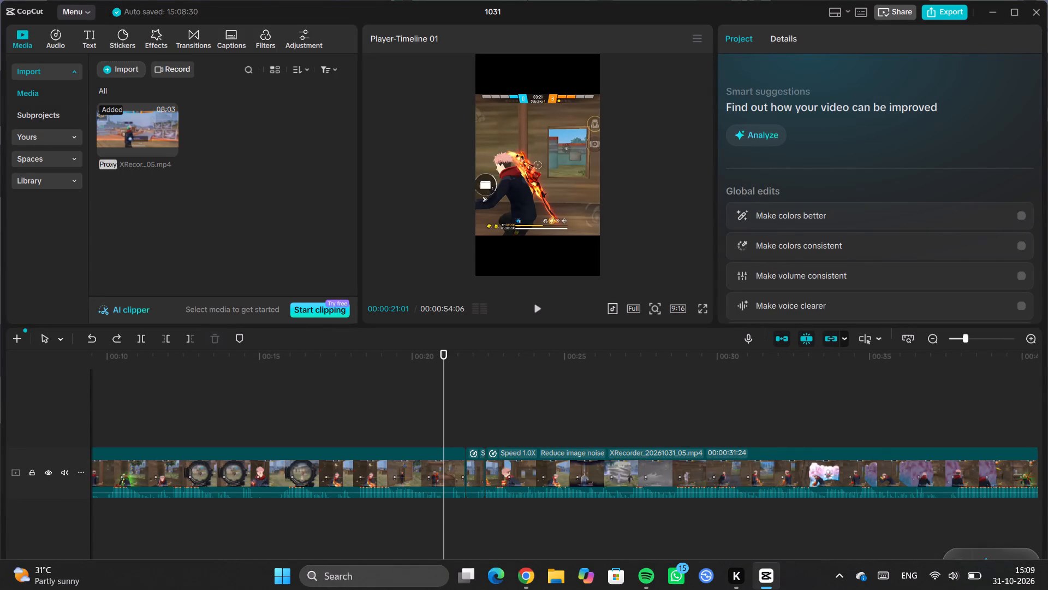
Search the audio music library for "baila lento" and clear the search.
click(55, 40)
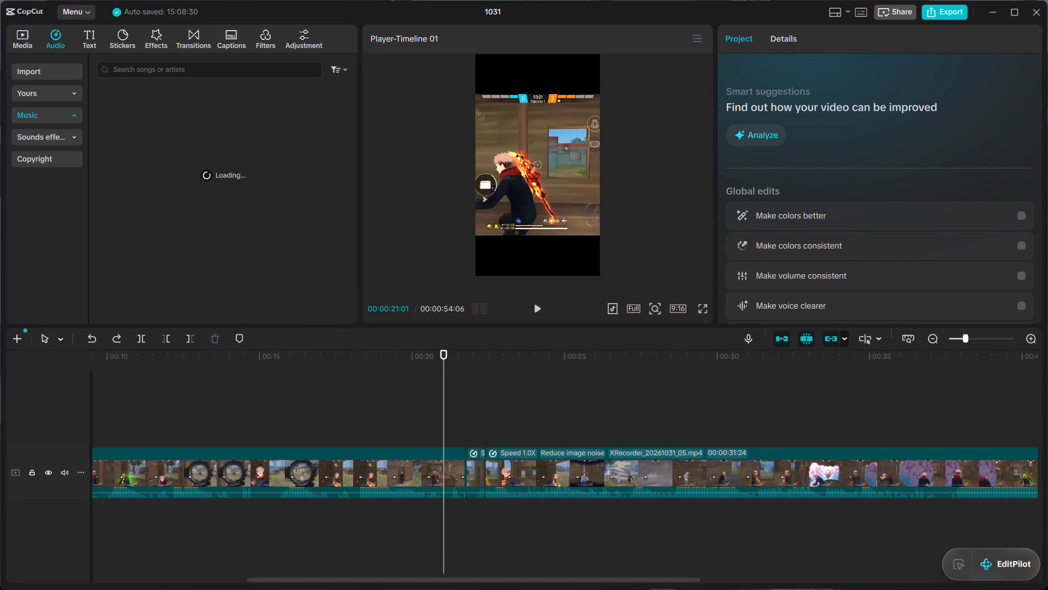
click(140, 63)
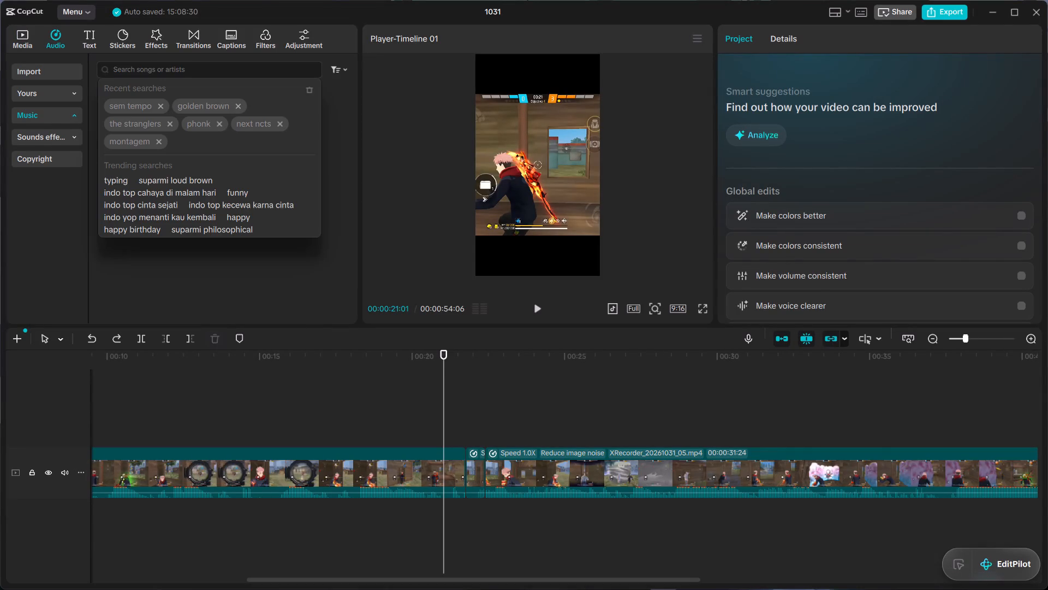
text(baila)
key(space)
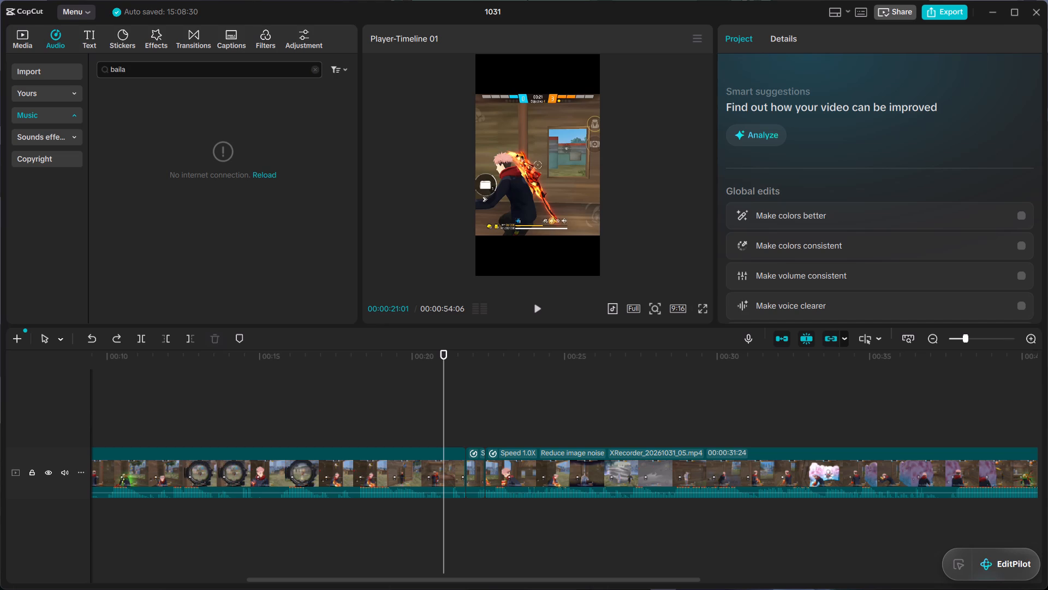
text(lento)
key(Return)
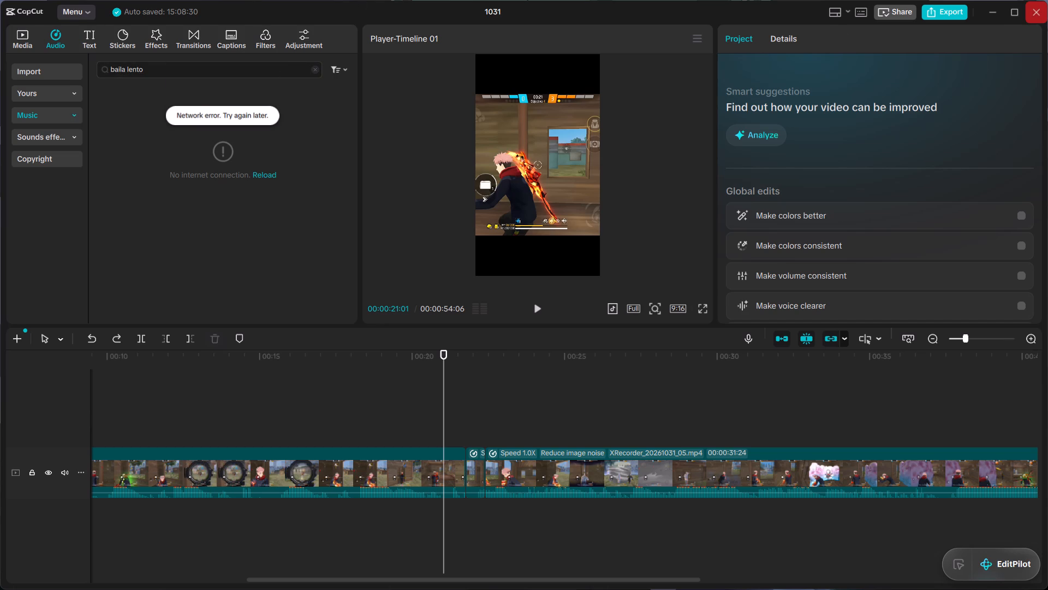
click(314, 74)
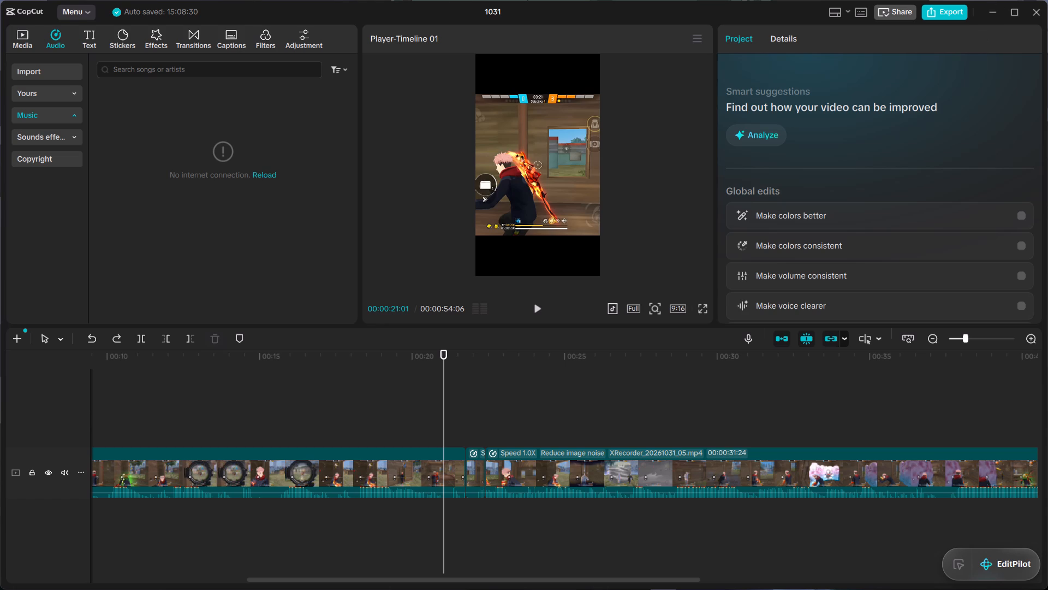
Scrub through the remaining footage to the end of the last clip at 00:00:54:06.
drag(444, 350, 775, 351)
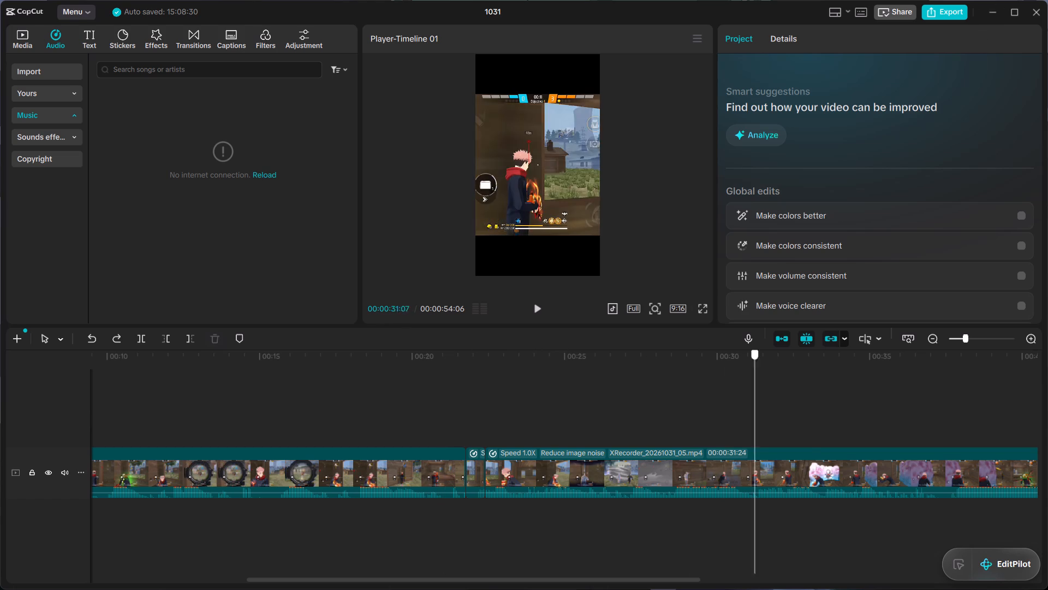
drag(775, 351, 1047, 308)
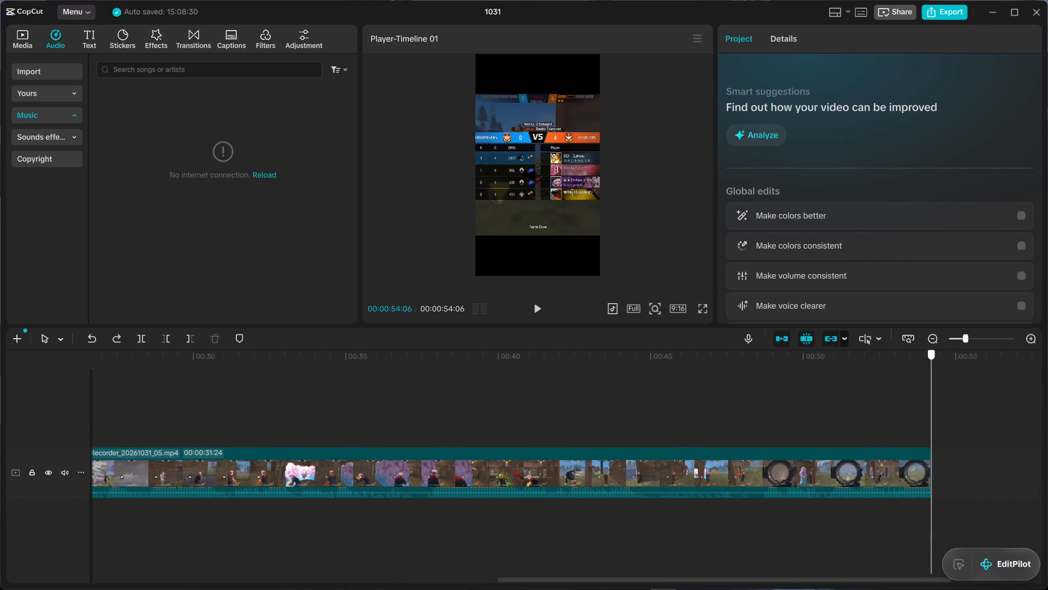
drag(1047, 308, 1002, 316)
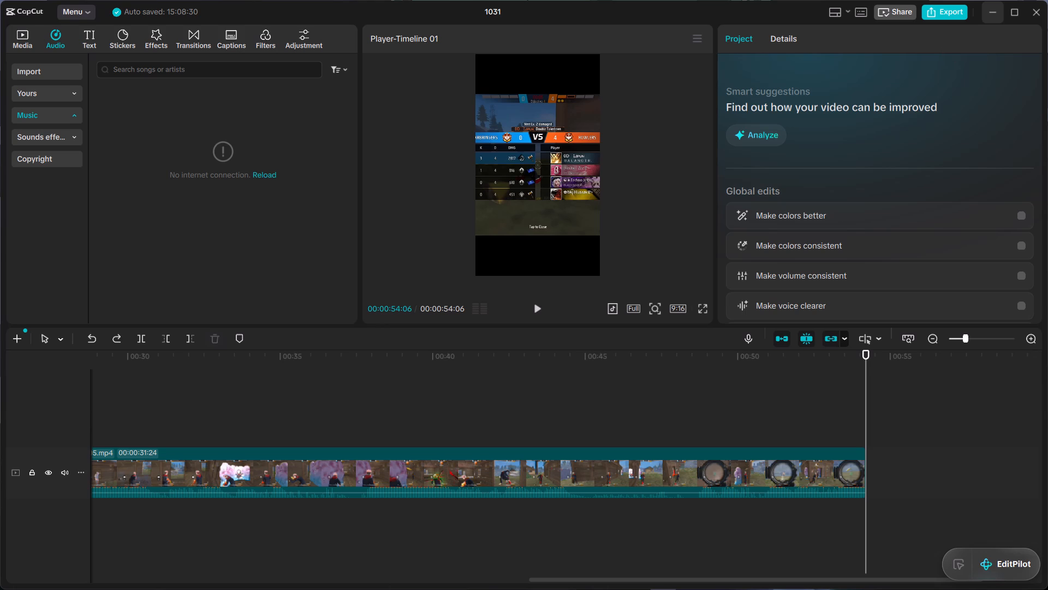
Open the export settings for the 1031 project and set the video resolution to 4K.
click(926, 9)
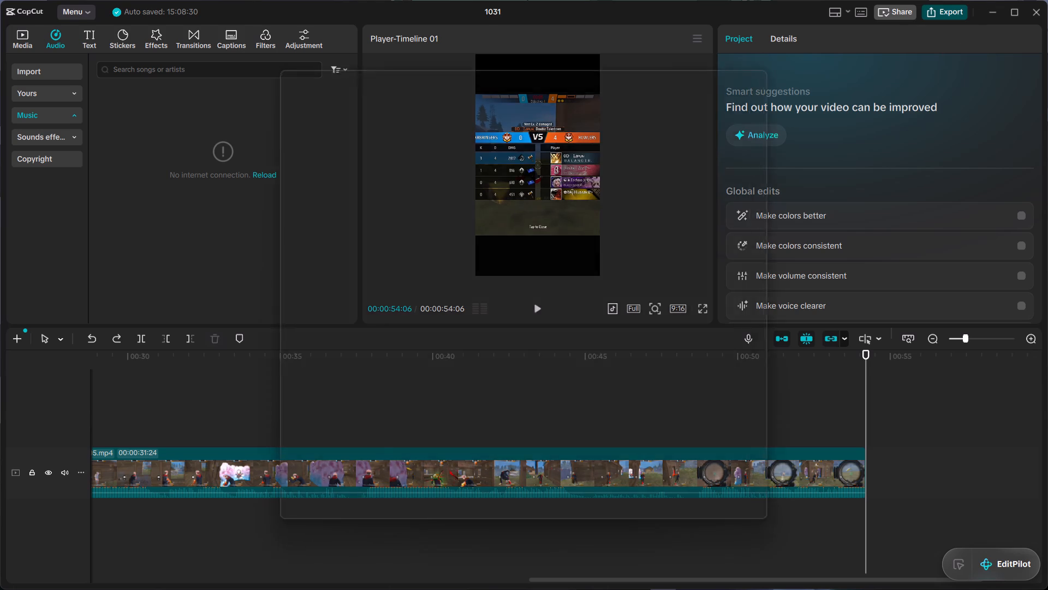
click(613, 226)
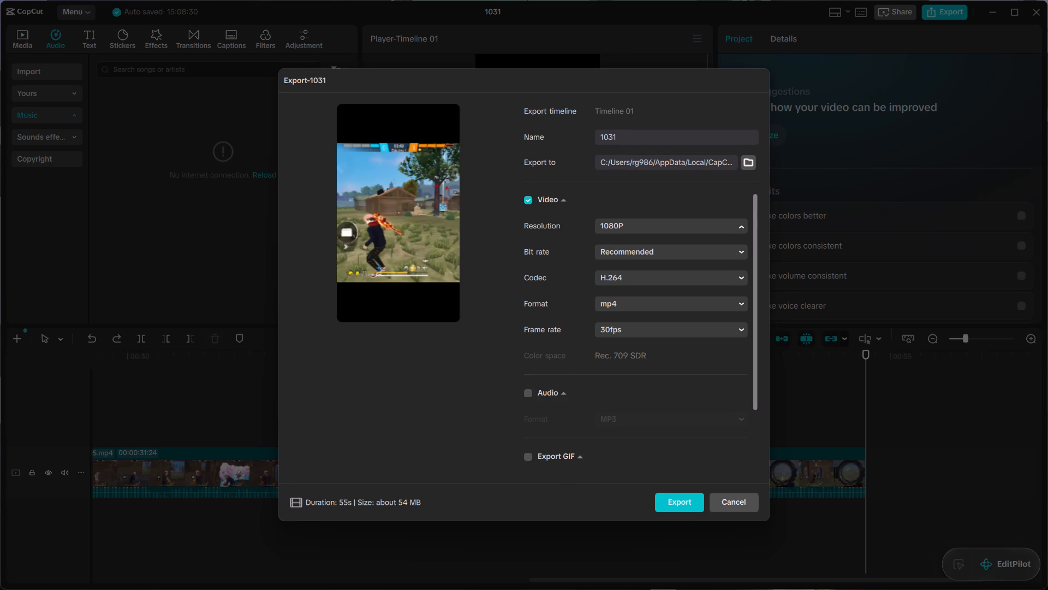
click(626, 342)
Set the export frame rate to 60fps.
click(621, 331)
click(623, 485)
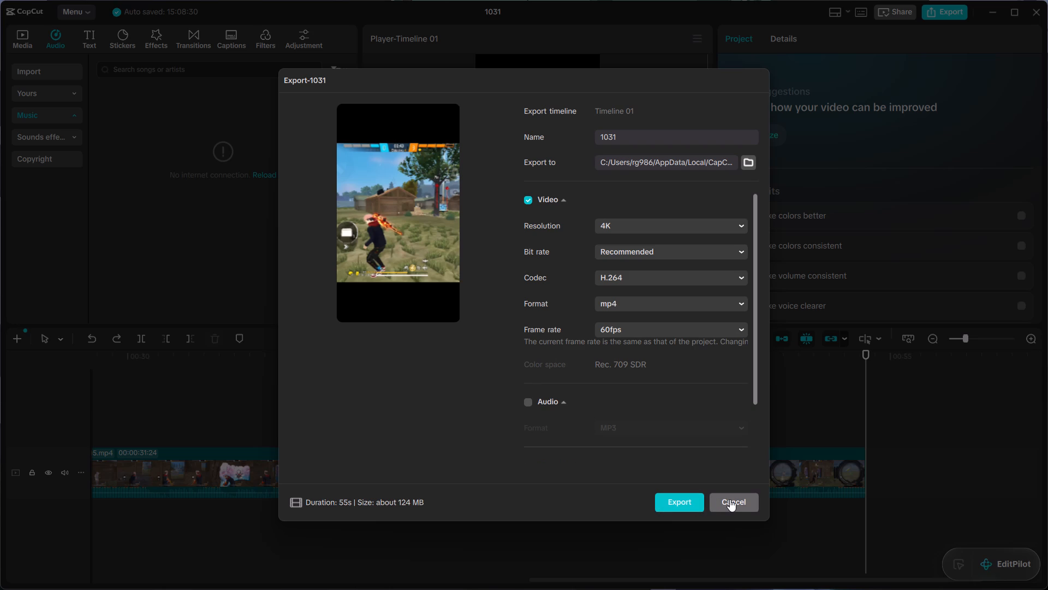
Try to export the 1031 video with the chosen settings, dismissing the sign-in window and starting the export again.
click(687, 505)
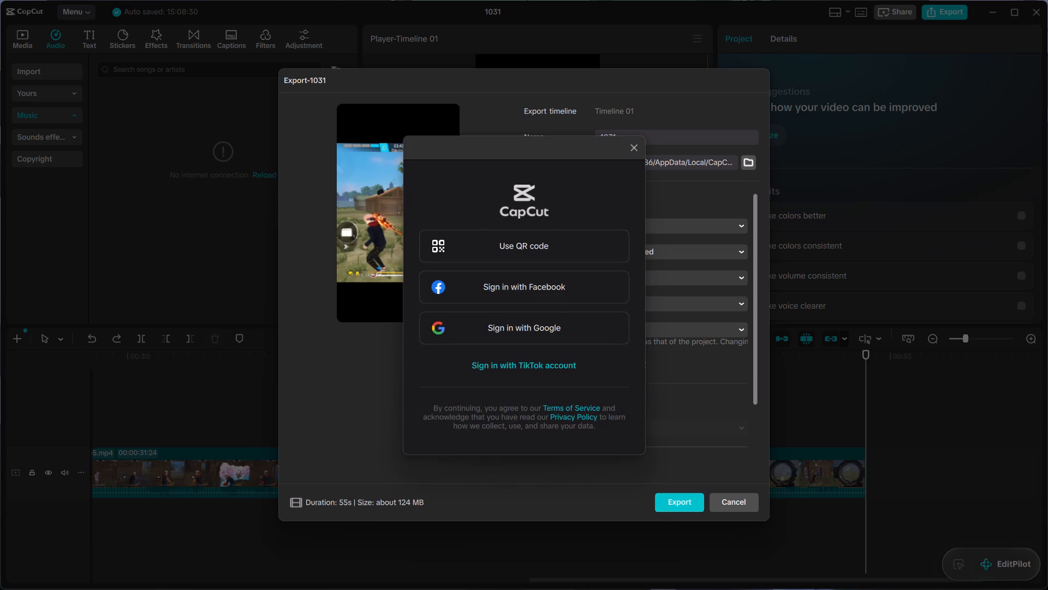
click(629, 150)
click(688, 500)
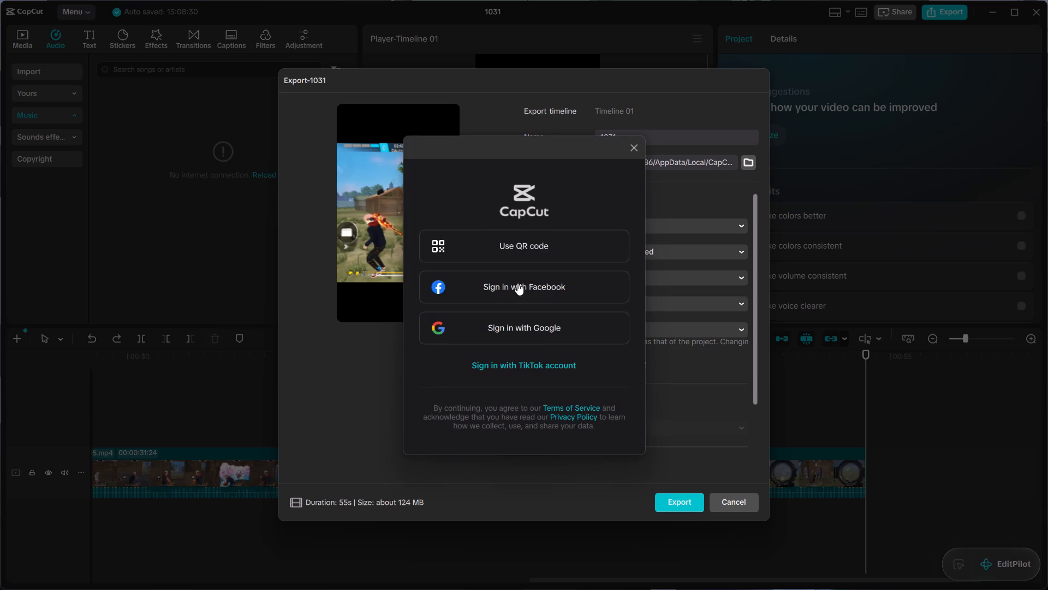
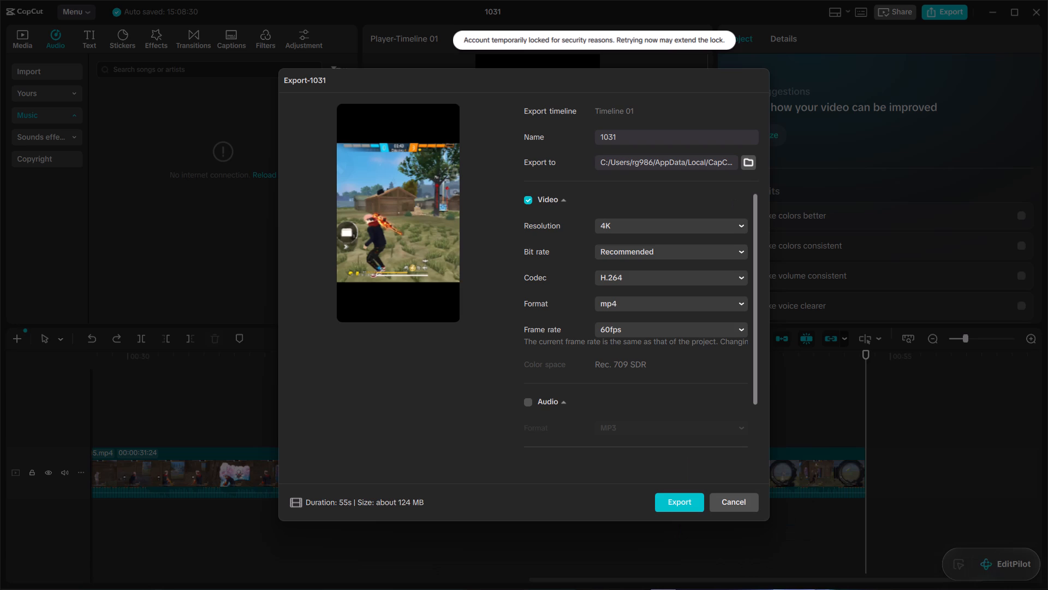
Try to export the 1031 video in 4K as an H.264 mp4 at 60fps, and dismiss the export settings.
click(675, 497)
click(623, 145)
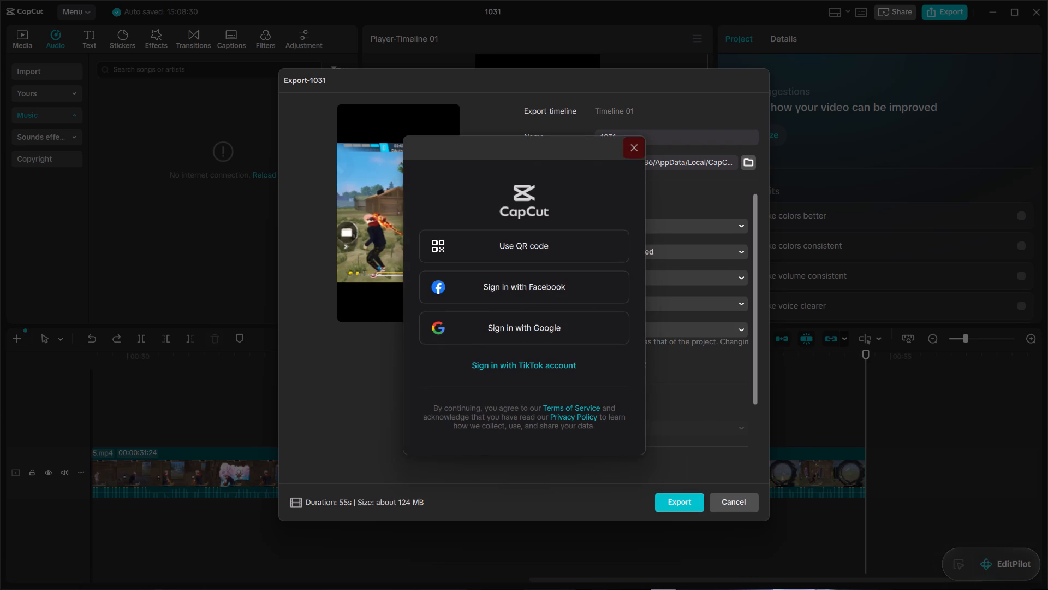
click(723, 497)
Close the 1031 project window.
click(1034, 9)
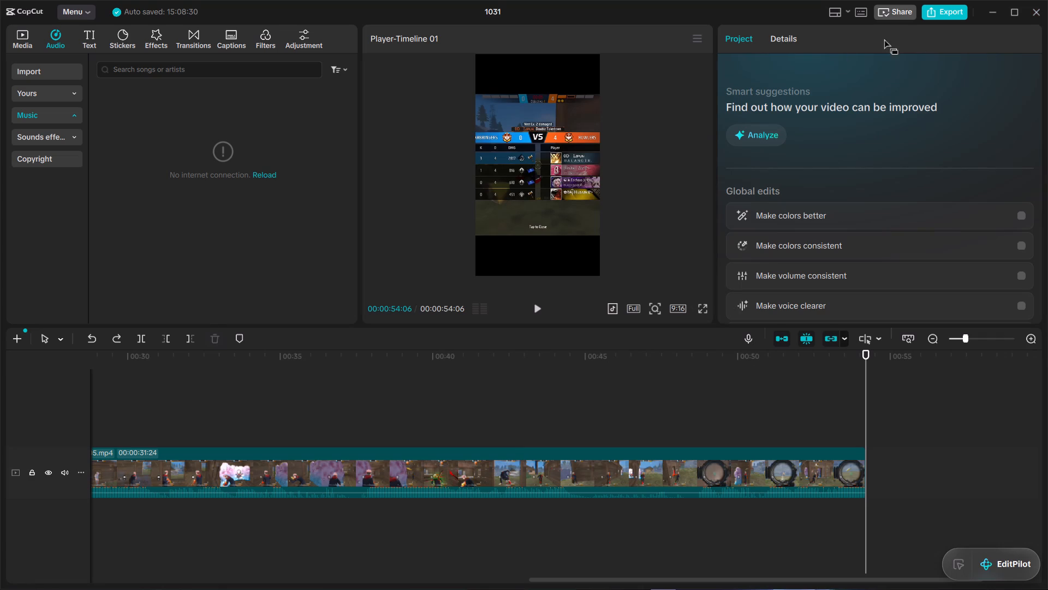
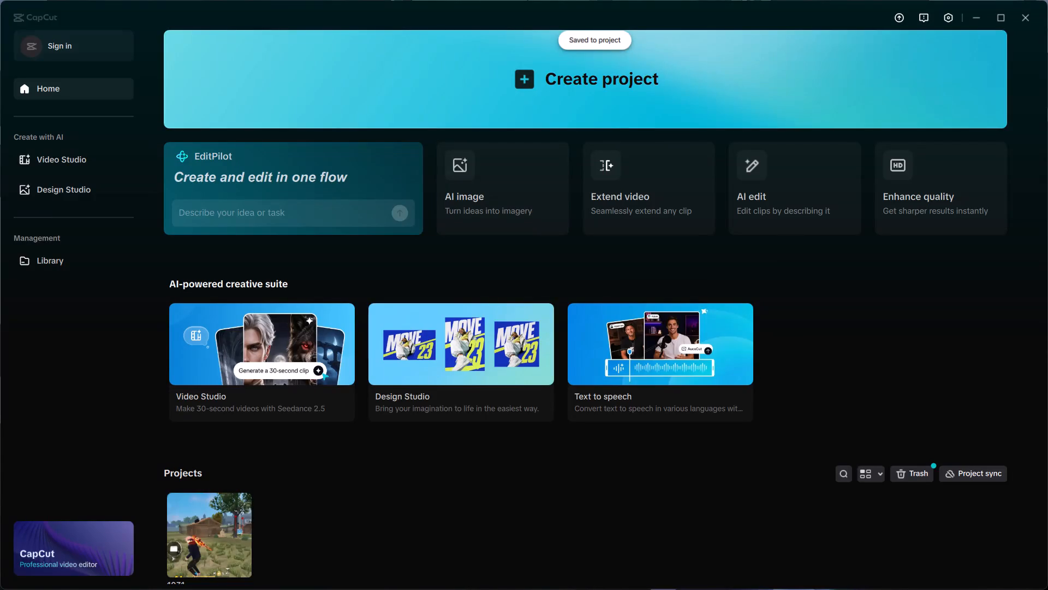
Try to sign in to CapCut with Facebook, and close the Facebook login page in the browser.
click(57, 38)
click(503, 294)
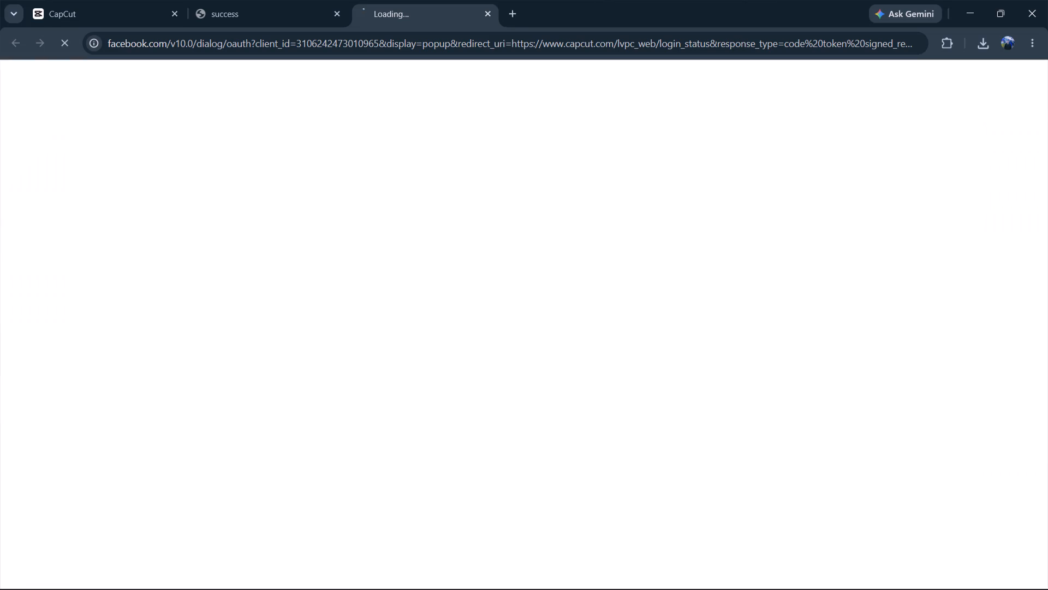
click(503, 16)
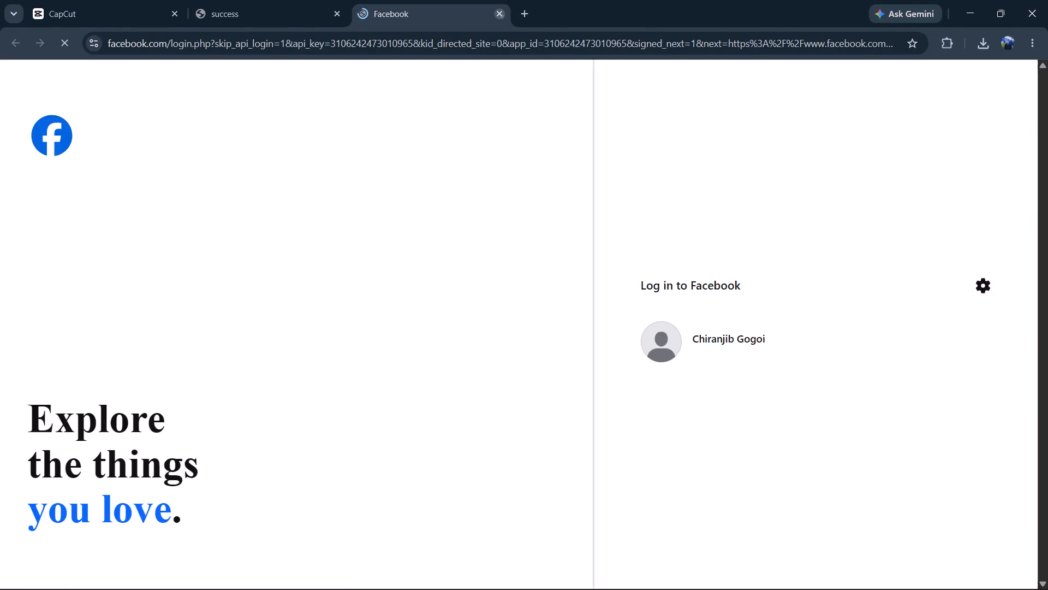
Launch desktop CapCut from the browser's signed-in confirmation page, allow the app to open, and get the browser out of the way.
click(489, 470)
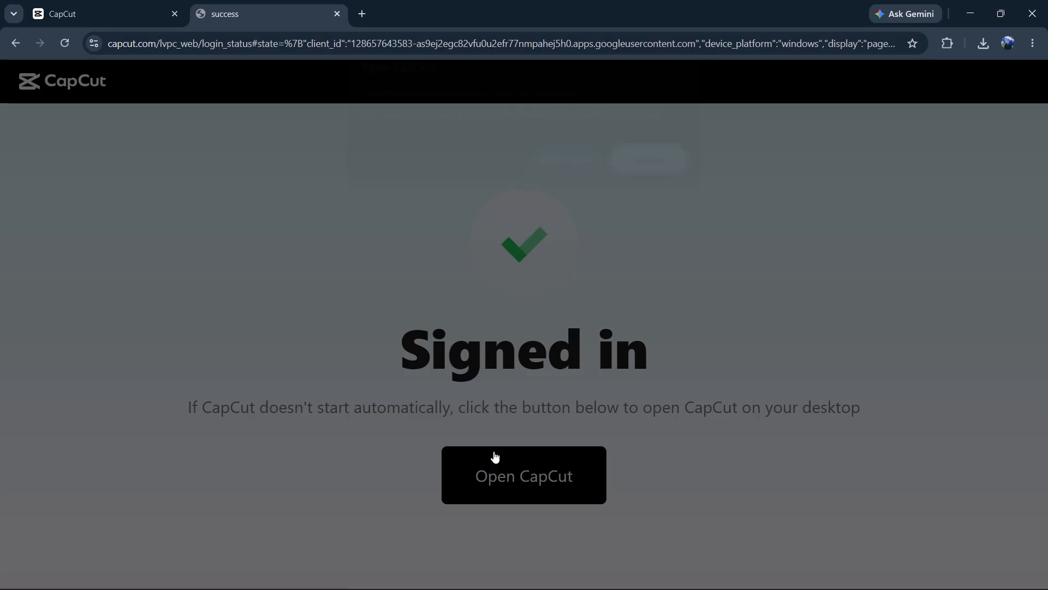
click(570, 168)
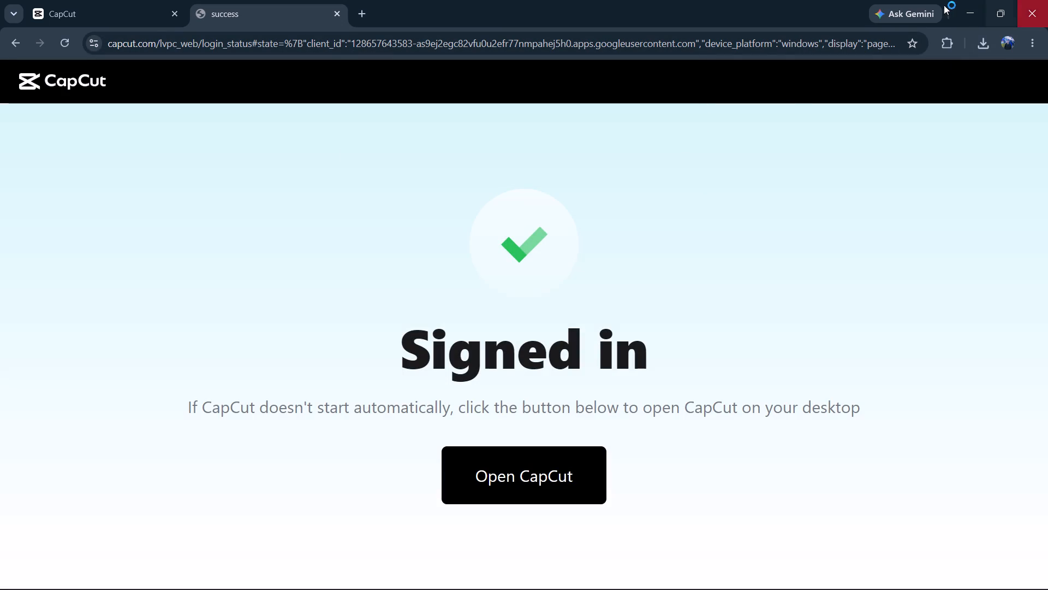
click(980, 2)
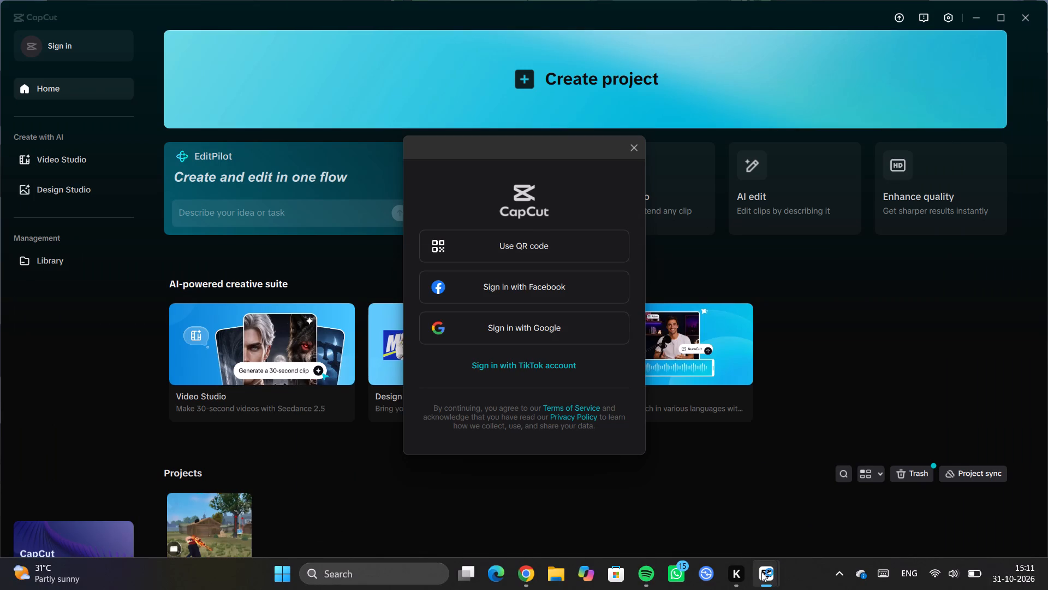
Close the separate CapCut sign-in window.
click(786, 453)
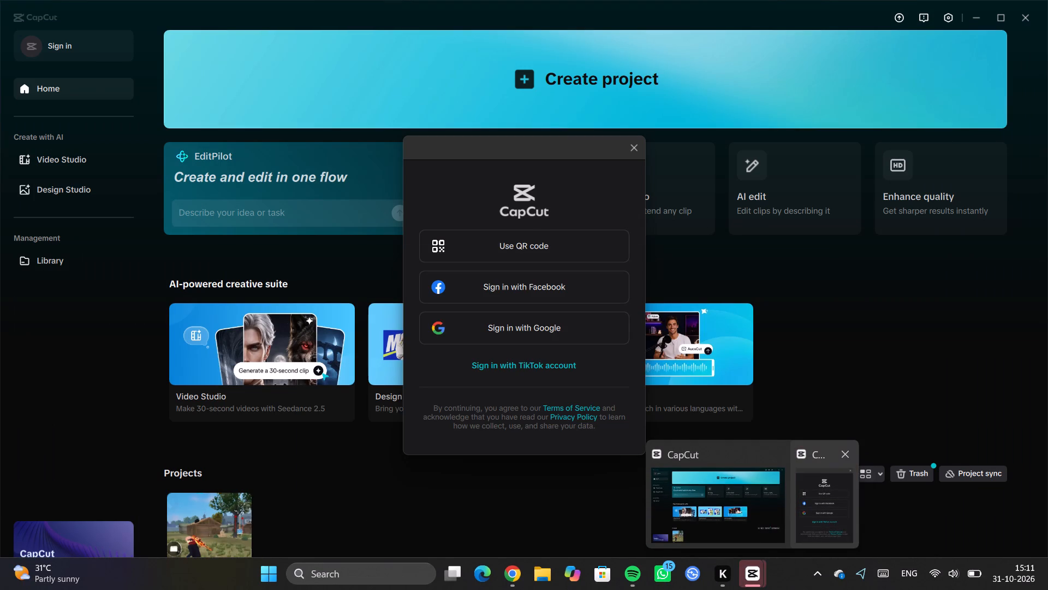
click(838, 452)
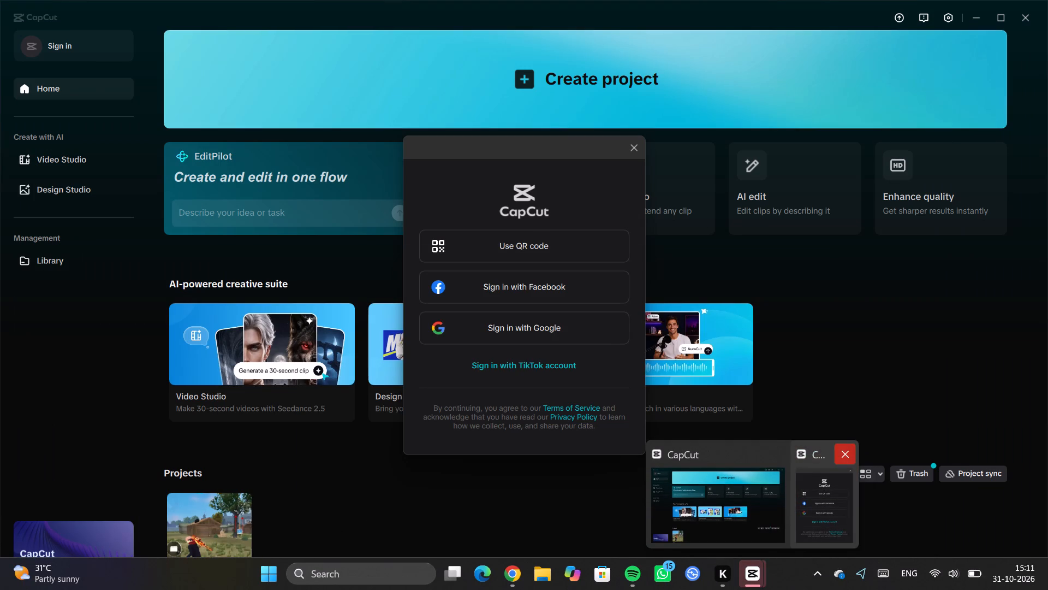
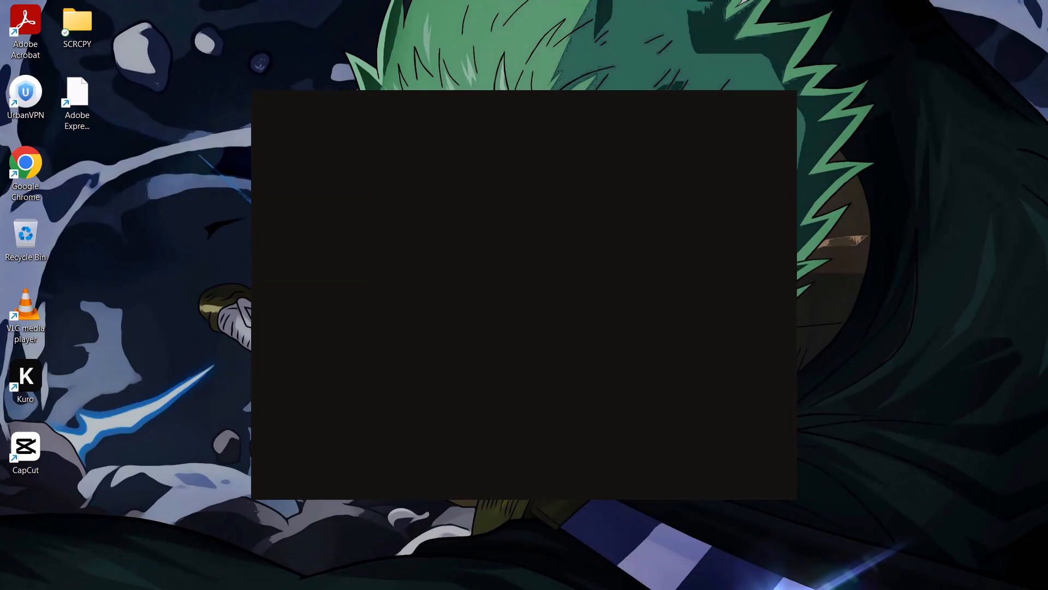
Return to the browser's signed-in confirmation page, relaunch desktop CapCut from it, allow the app to open, and minimize the browser.
click(535, 576)
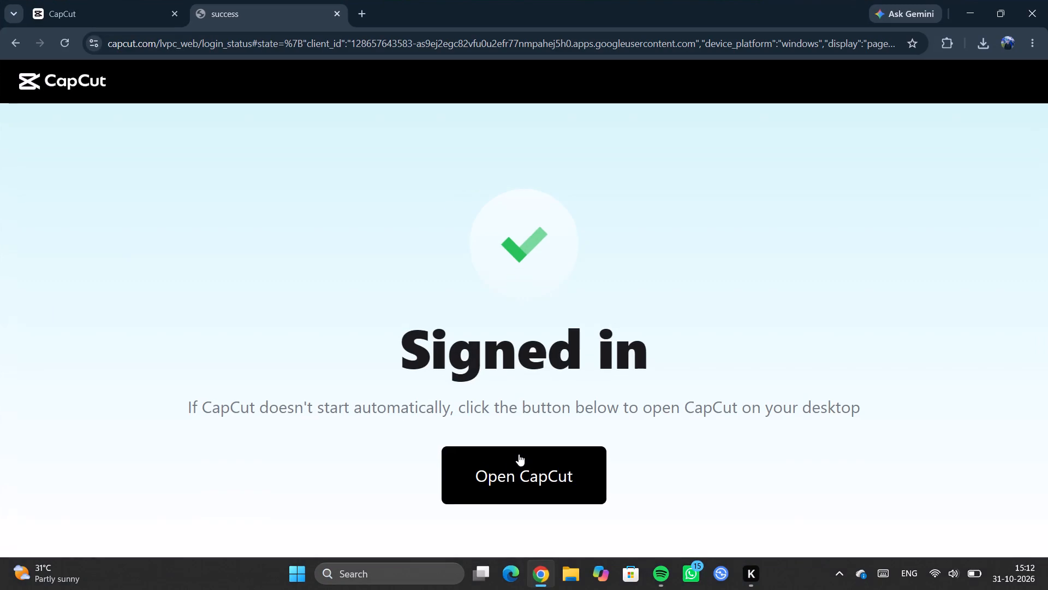
click(503, 476)
click(570, 177)
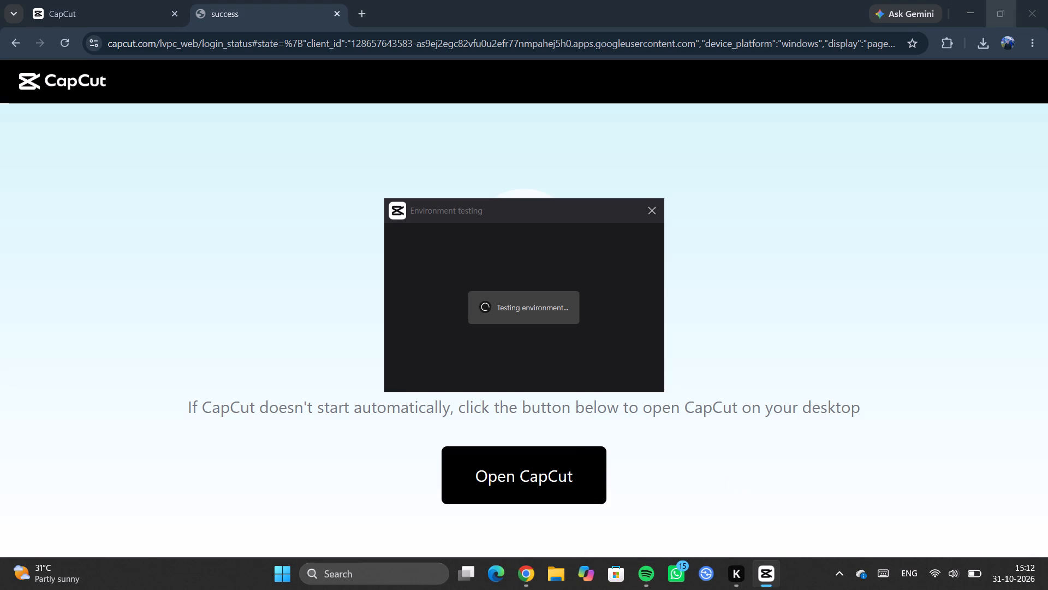
click(975, 3)
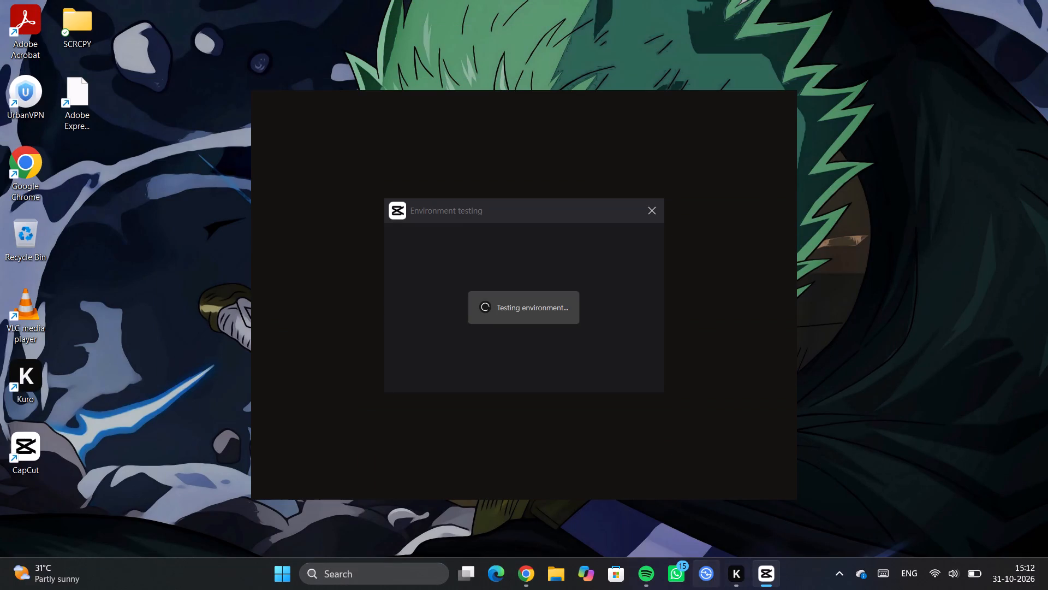
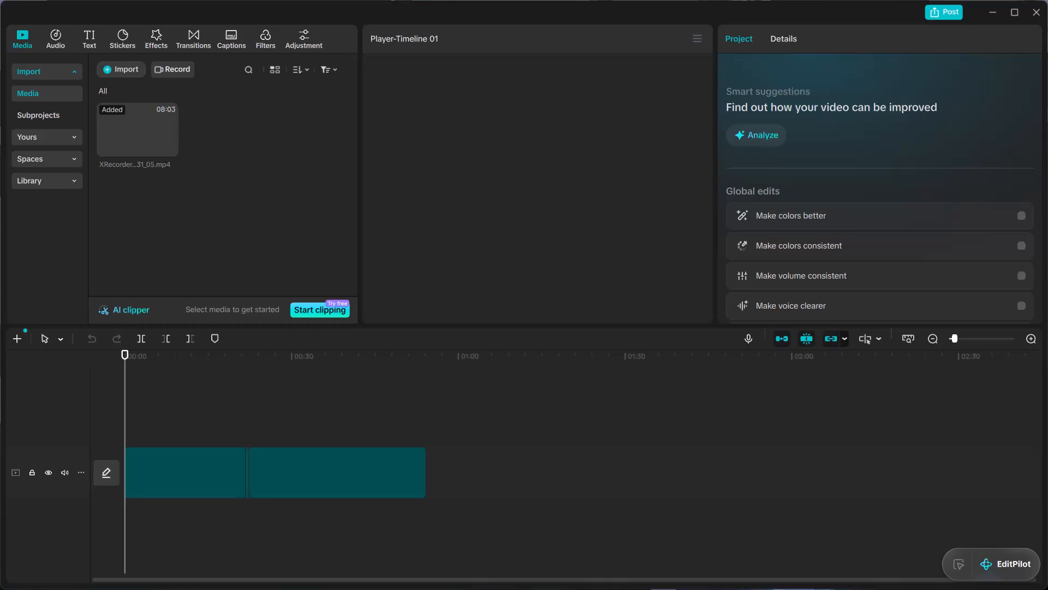
Set the export frame rate to 60fps for the 4K mp4 video and start the export.
click(952, 11)
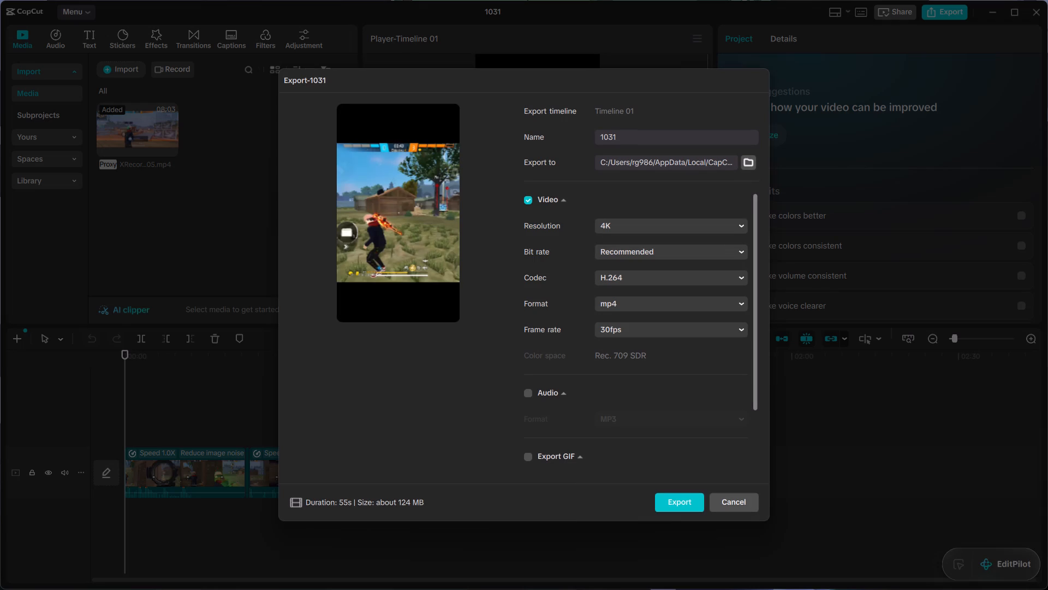
click(625, 329)
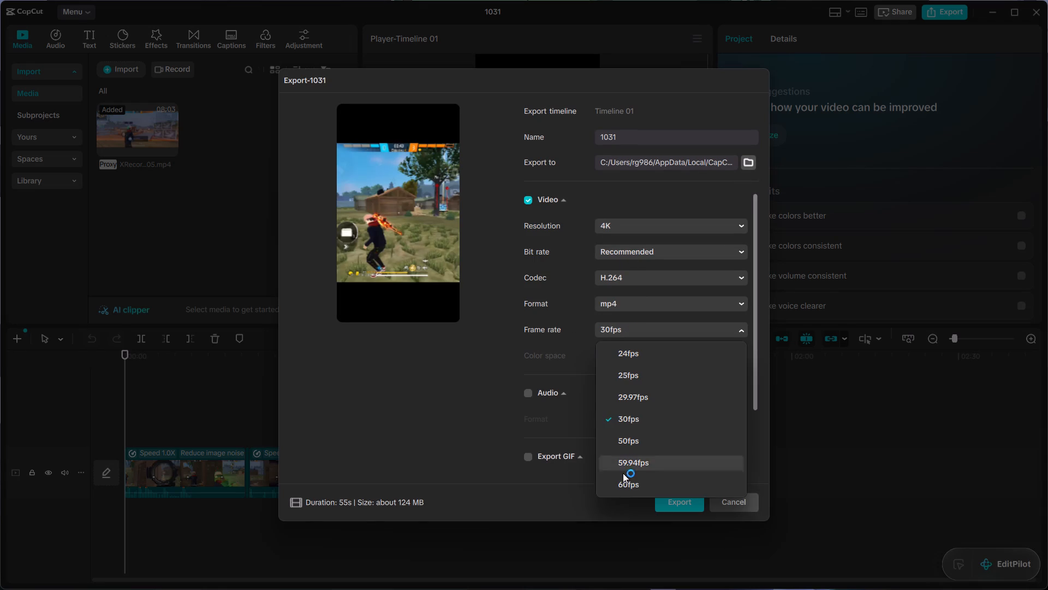
click(630, 486)
click(680, 498)
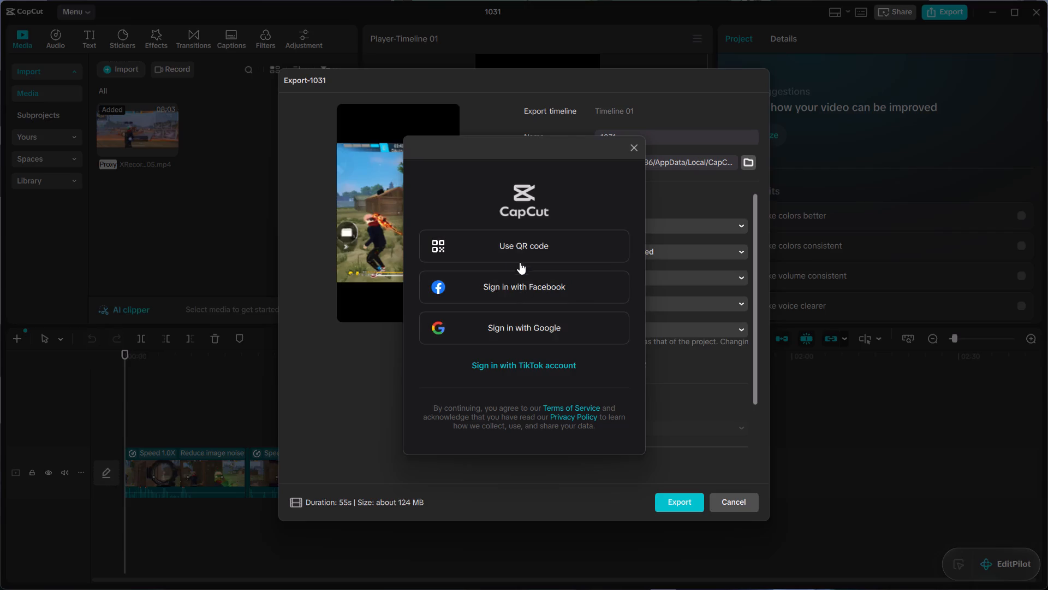
Sign in to CapCut with the Facebook account through the browser.
click(524, 282)
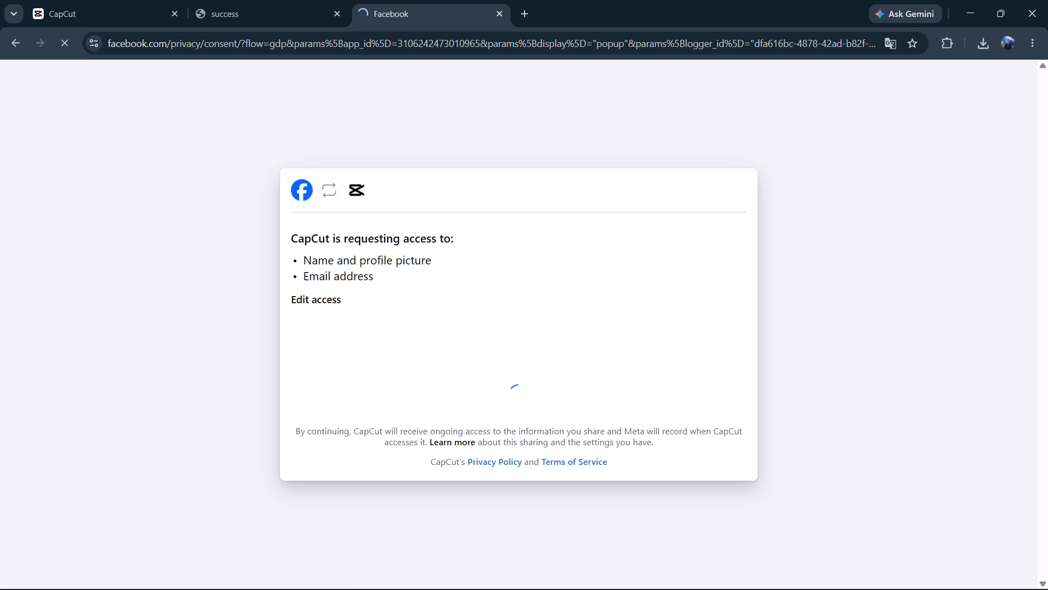
Allow desktop CapCut to open from the browser's new signed-in confirmation page, and close the leftover CapCut sign-in and success tabs.
click(176, 15)
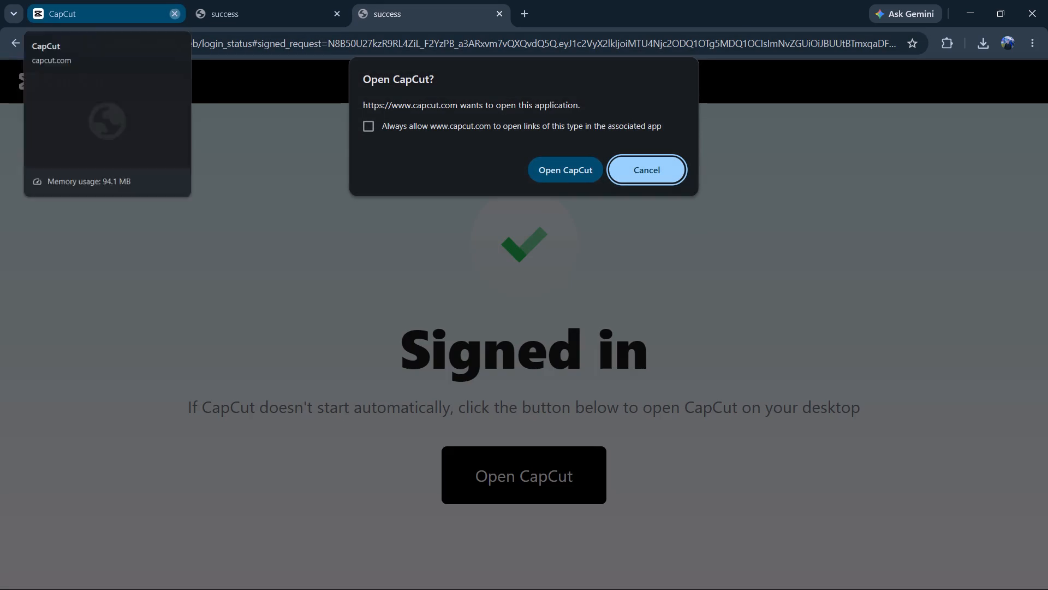
click(557, 173)
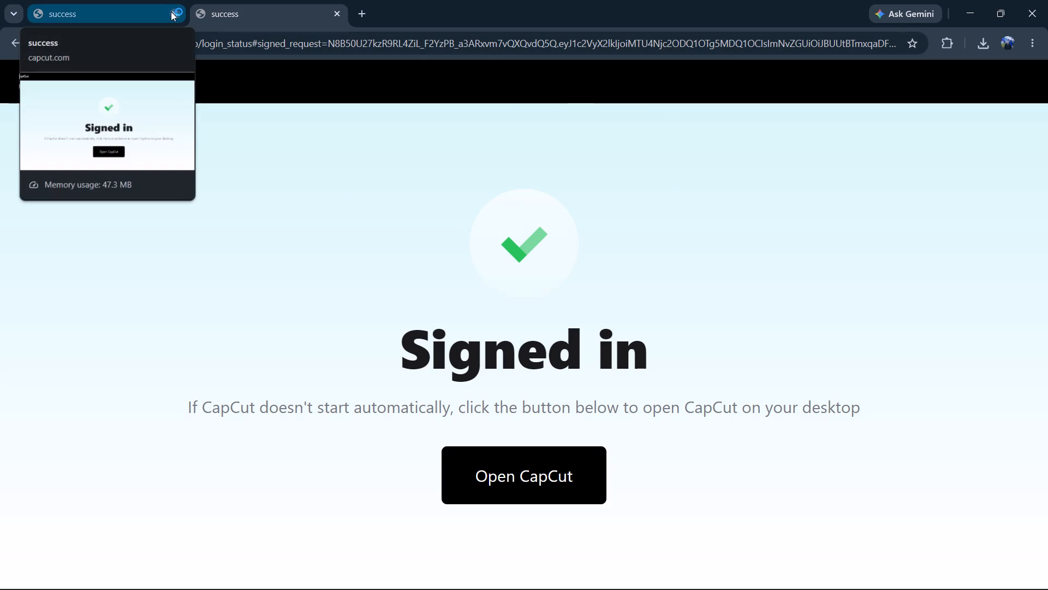
click(171, 11)
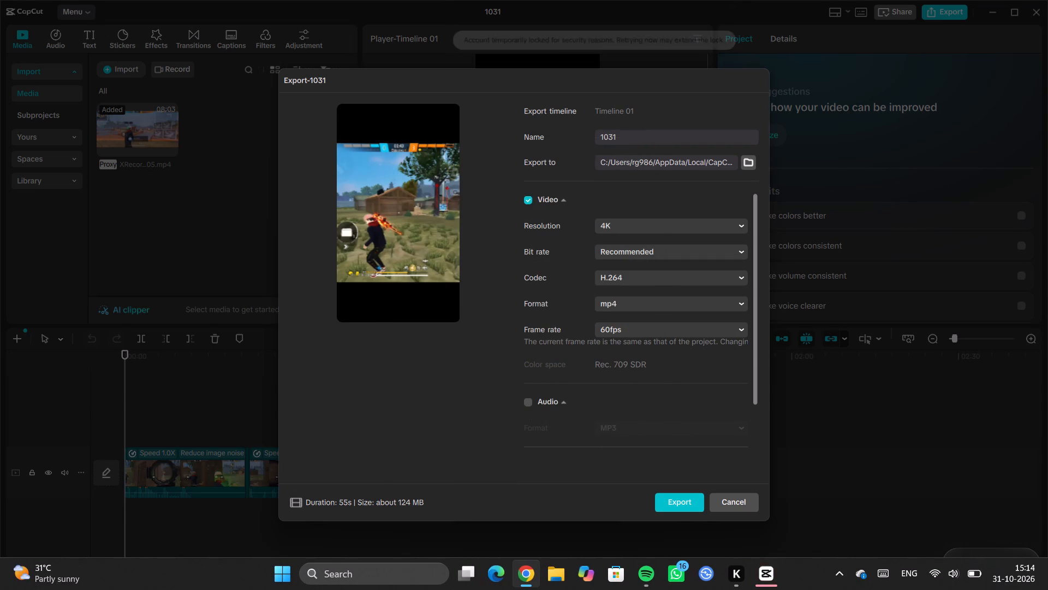
In desktop CapCut, cancel the export setup for project 1031 and return to its timeline.
click(722, 499)
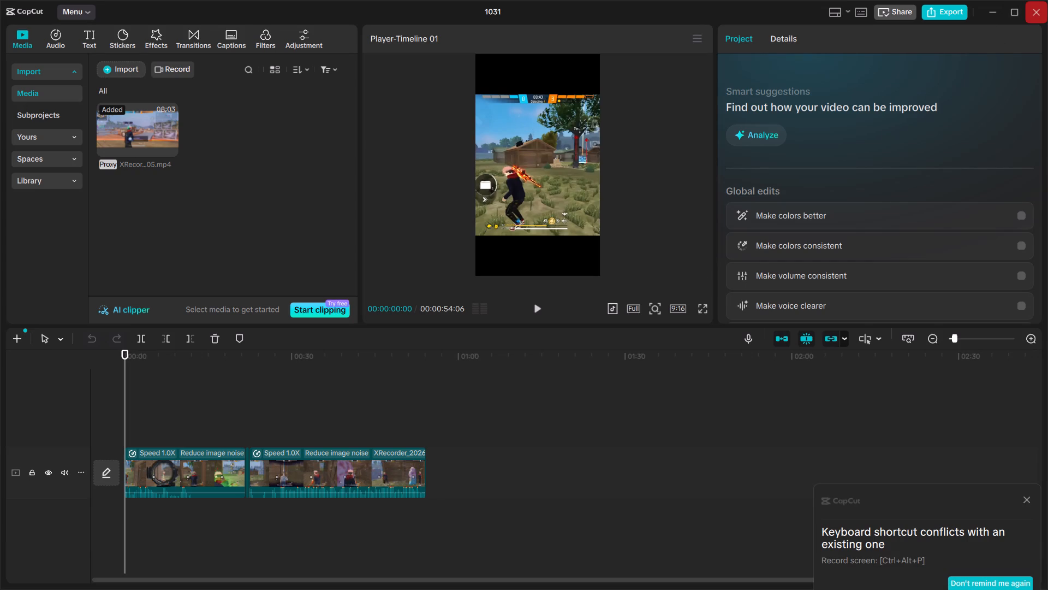